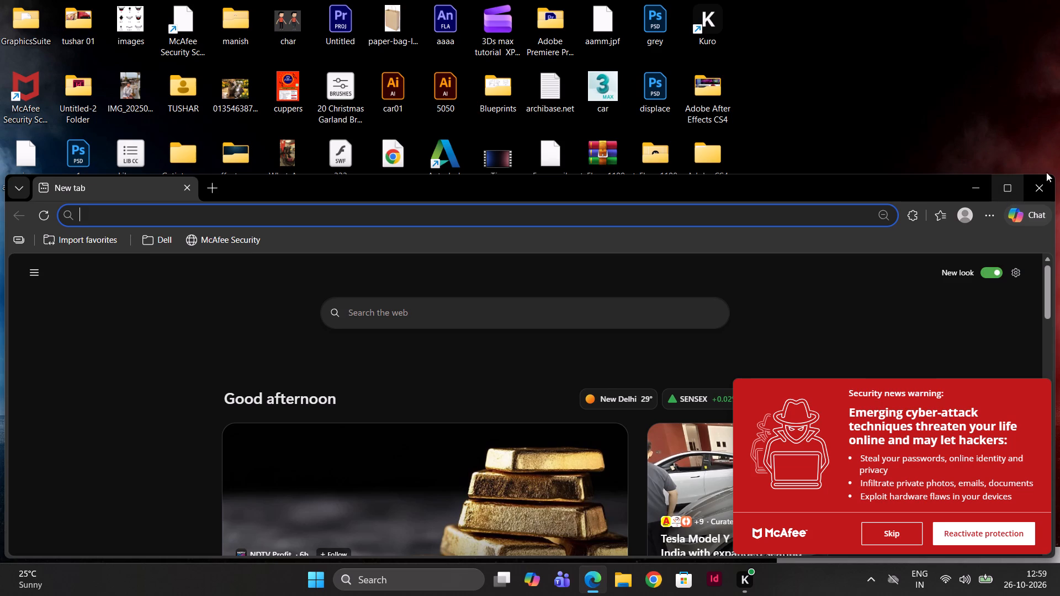
# Close the Microsoft Edge window and skip the McAfee security news warning.
pyautogui.click(1039, 188)
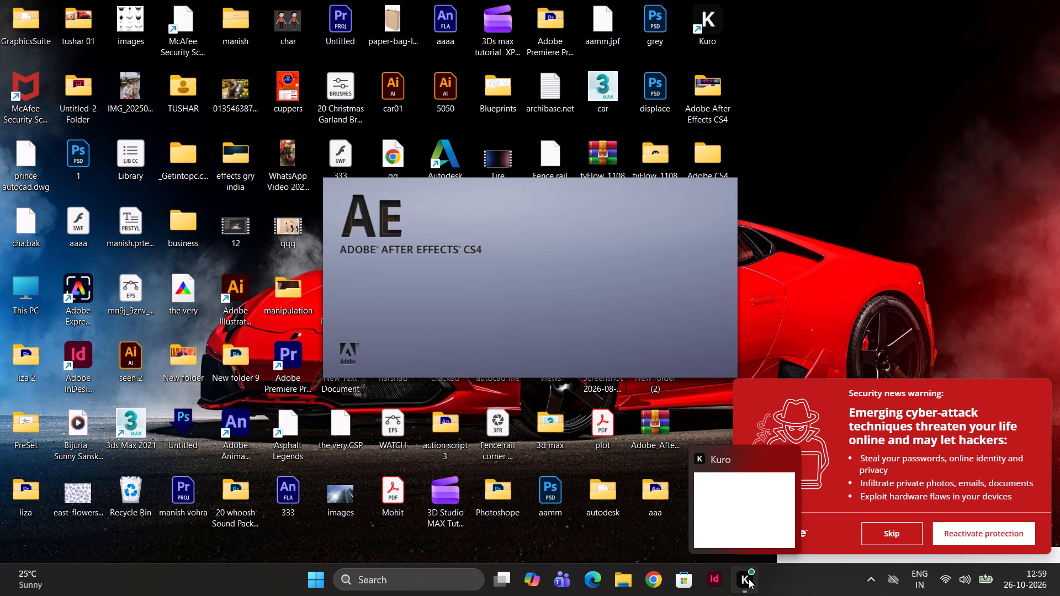
pyautogui.click(895, 530)
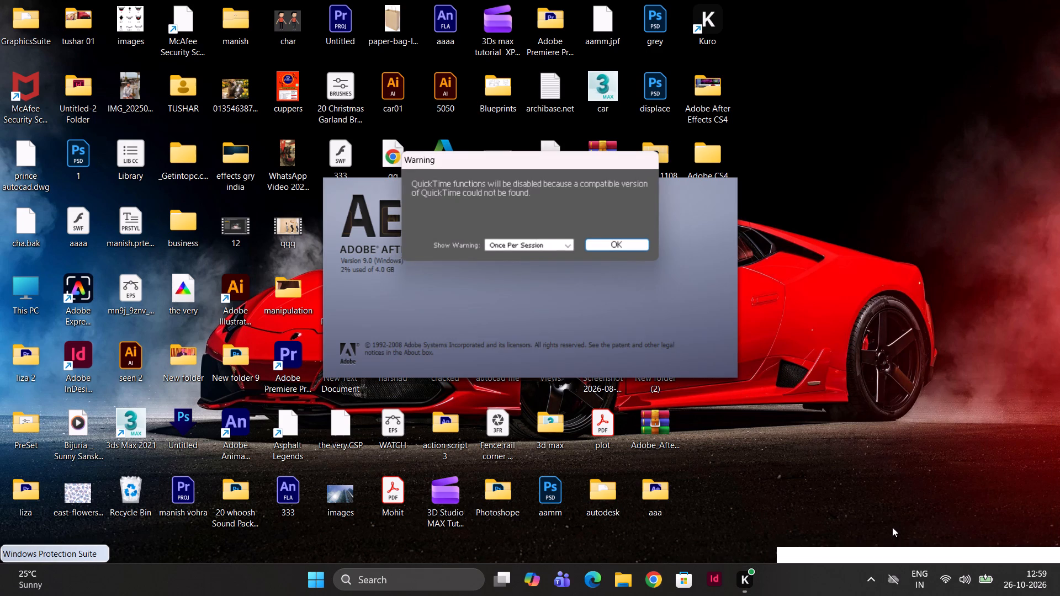
# Acknowledge the QuickTime compatibility warning so After Effects CS4 continues loading.
pyautogui.click(620, 247)
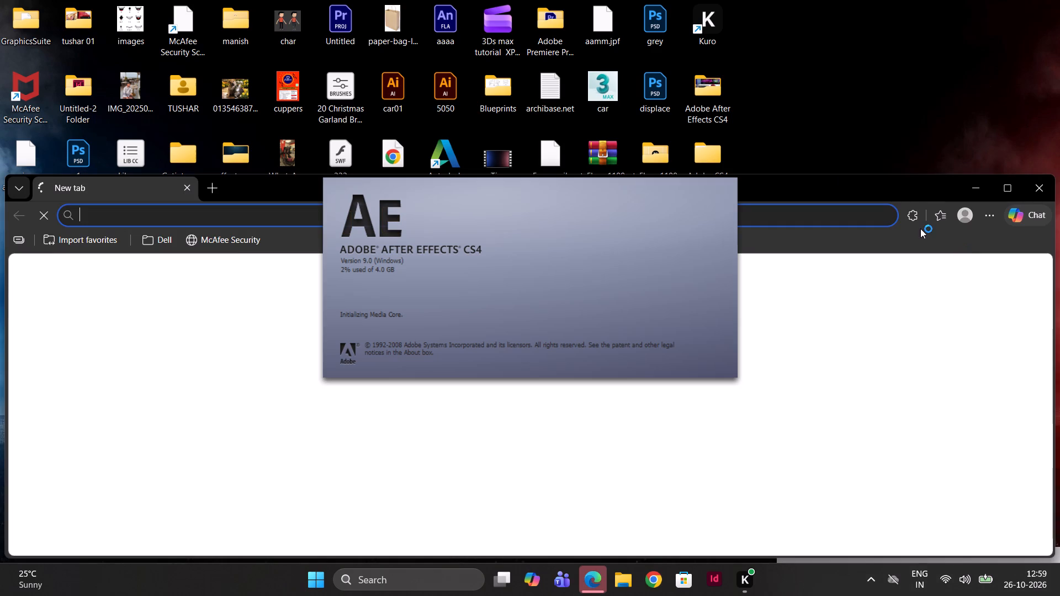
# Close the Microsoft Edge new-tab window that covers the desktop while After Effects CS4 loads.
pyautogui.click(1057, 189)
pyautogui.click(1035, 187)
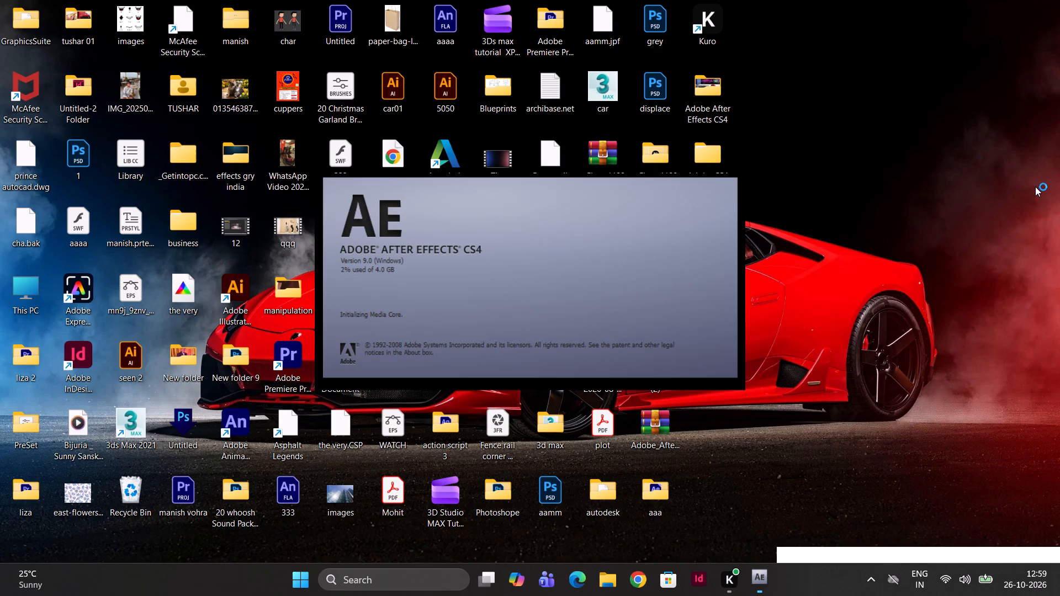
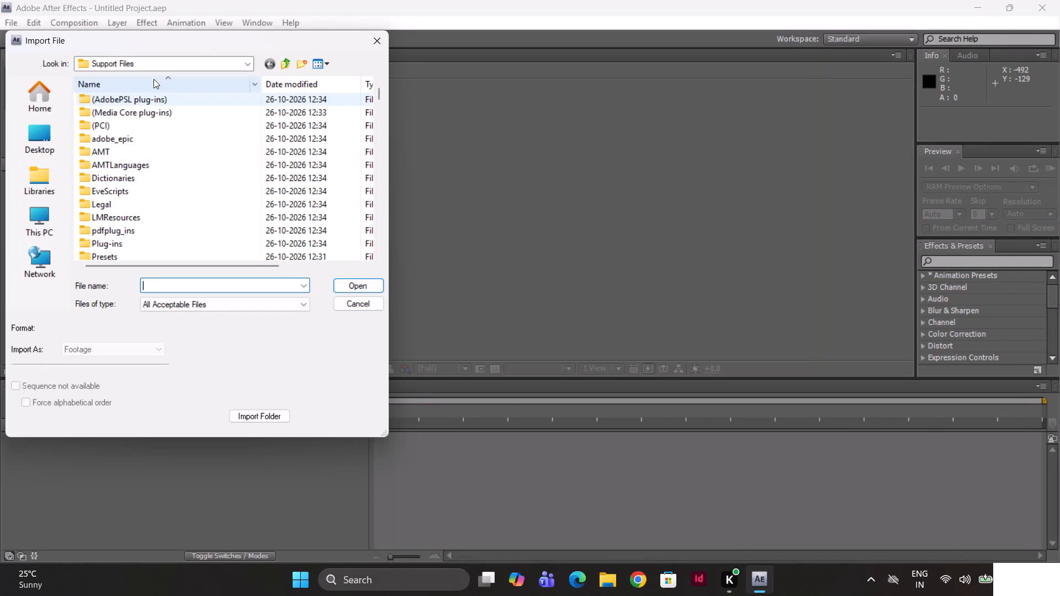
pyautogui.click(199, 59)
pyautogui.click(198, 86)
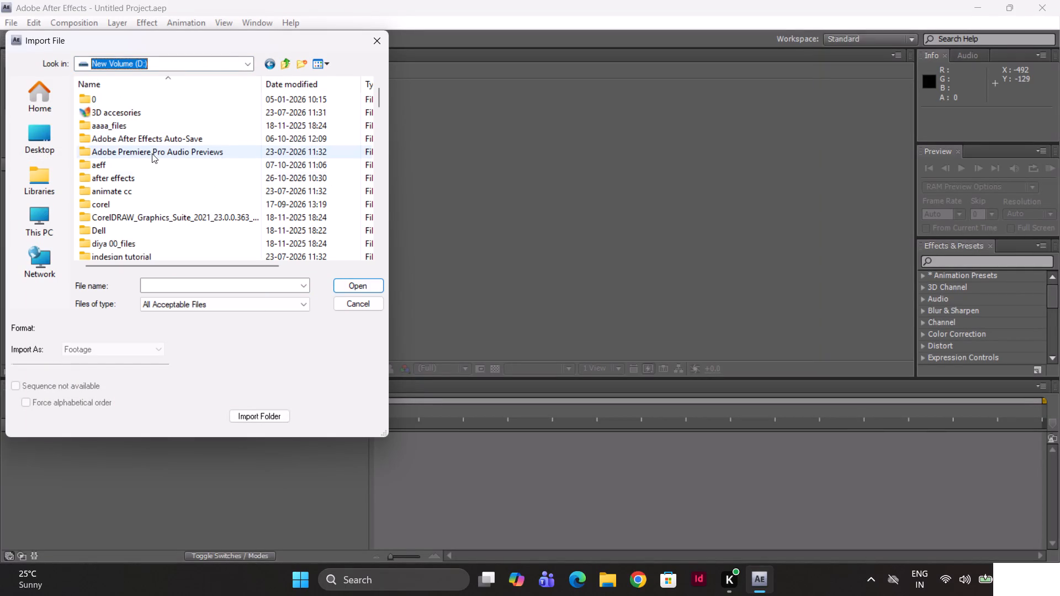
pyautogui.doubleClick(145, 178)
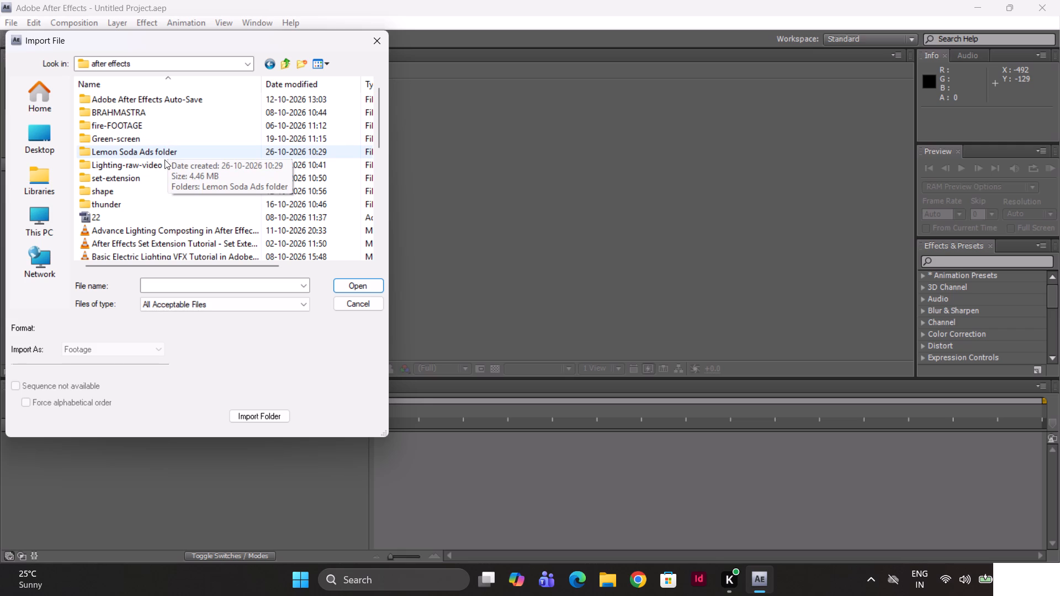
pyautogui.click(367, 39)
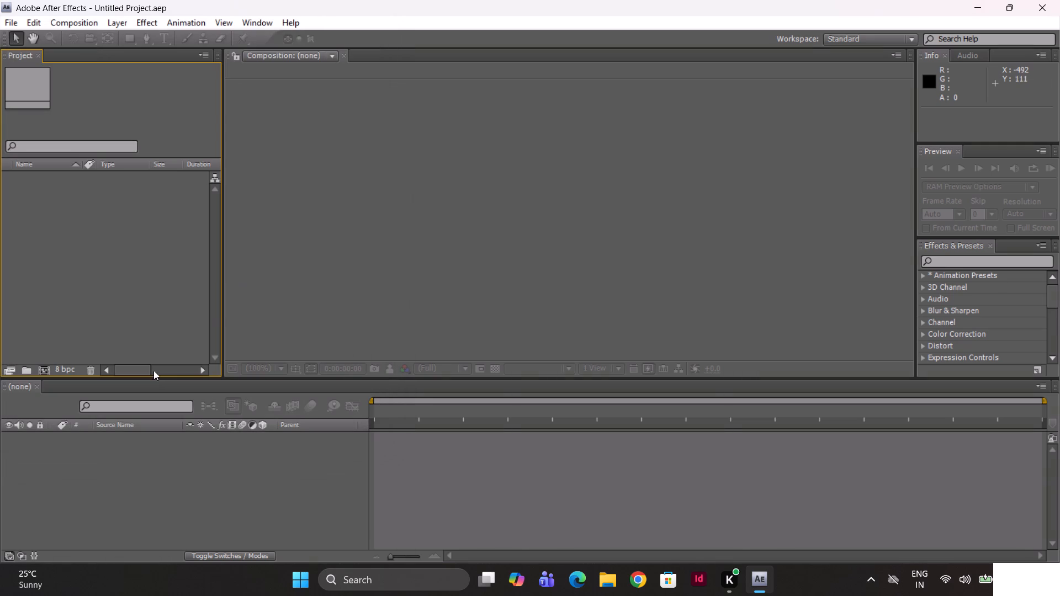
# Create a new composition with the NTSC DV preset, 720 x 480 px, 29.97 frames per second and a 30-second duration.
pyautogui.click(132, 454)
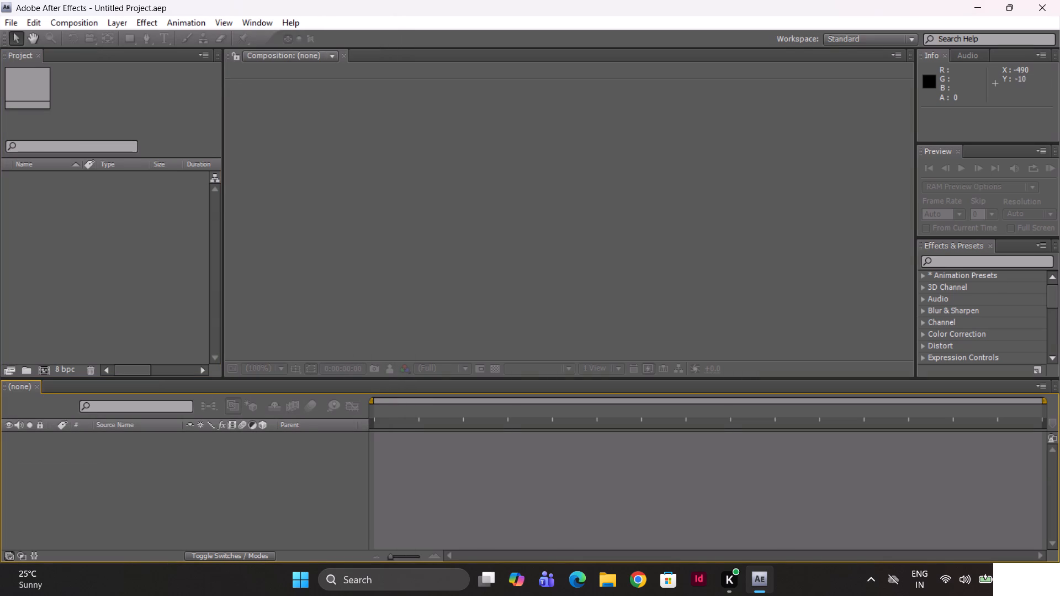
pyautogui.click(87, 27)
pyautogui.click(95, 33)
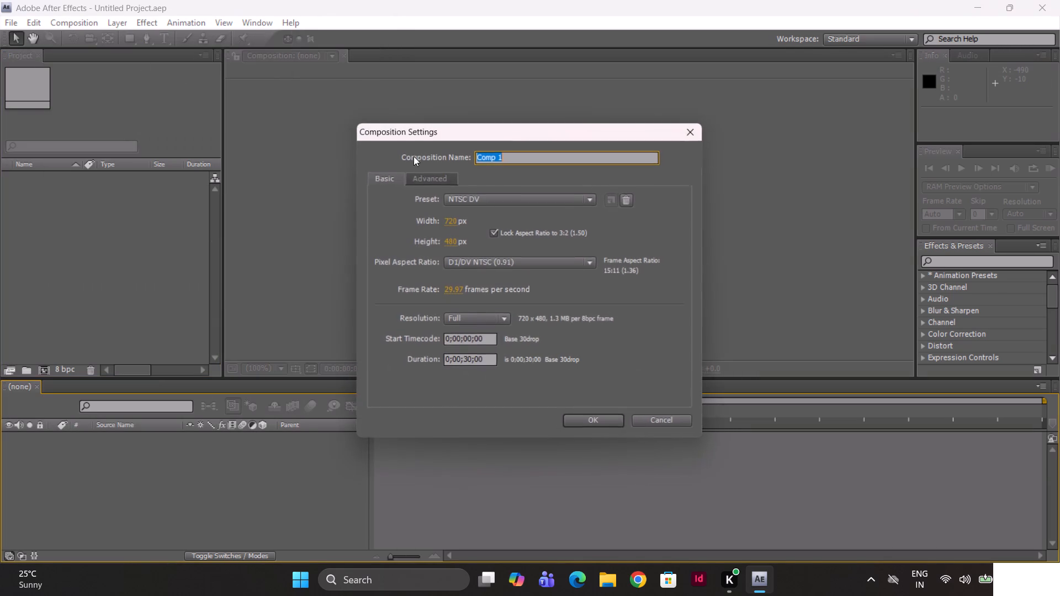
pyautogui.click(586, 430)
pyautogui.click(582, 424)
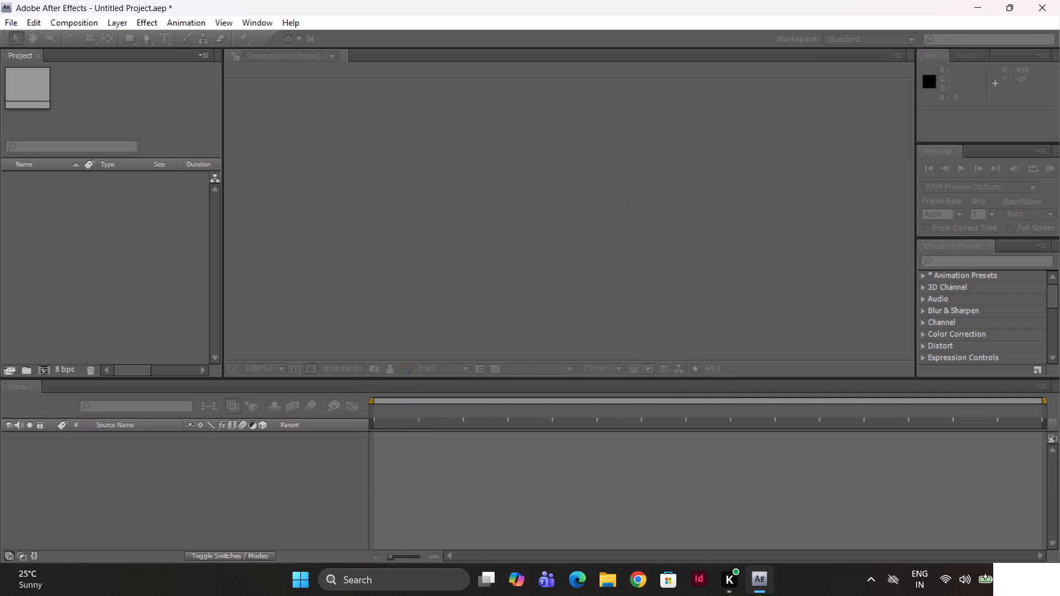
# Add a 720 x 480 px solid layer to the composition and colour it bright green.
pyautogui.rightClick(251, 442)
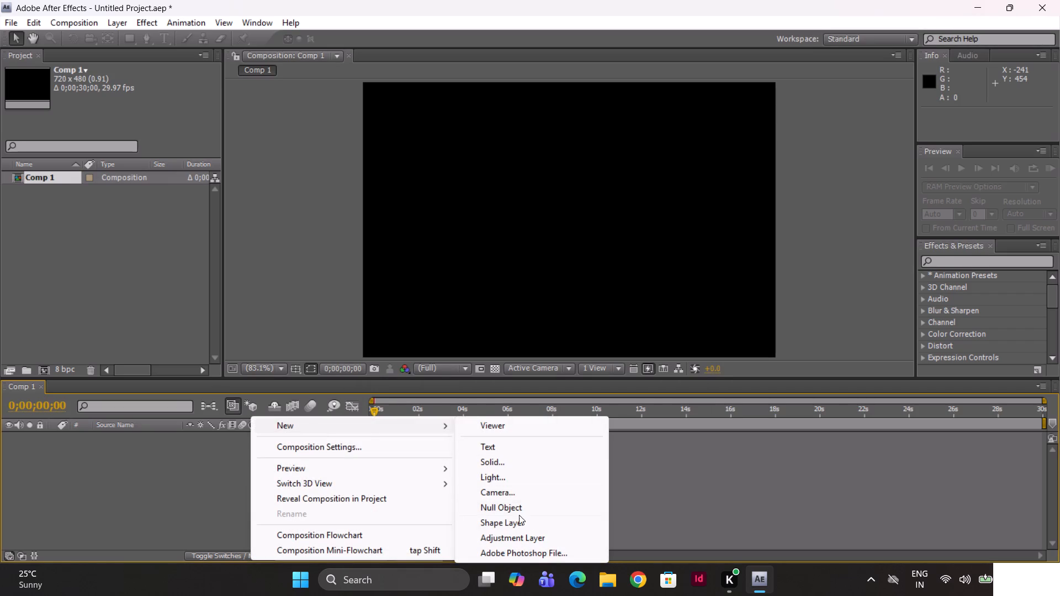
pyautogui.click(533, 462)
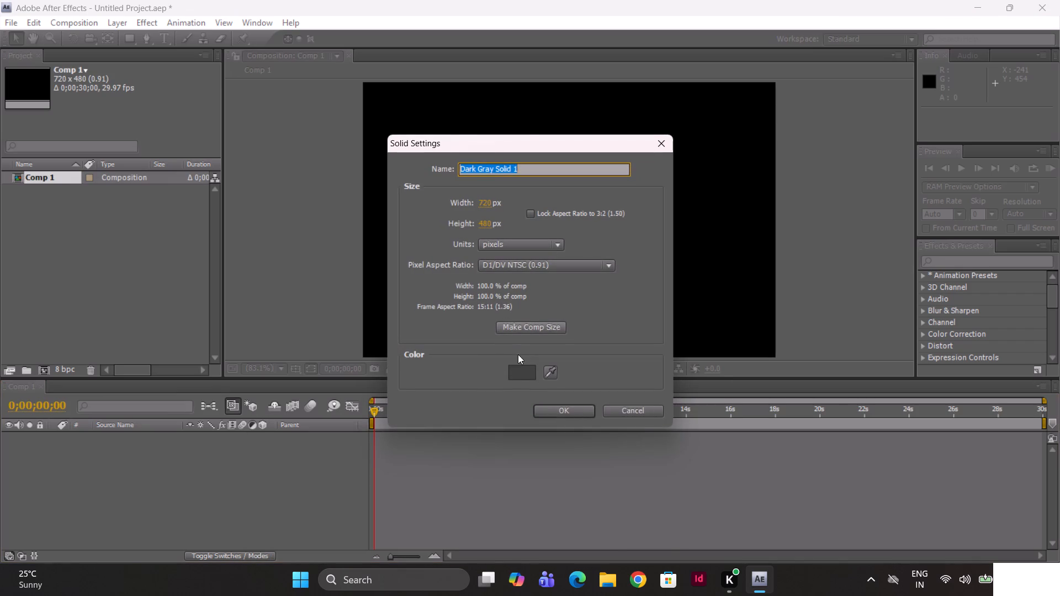
pyautogui.click(523, 376)
pyautogui.moveTo(556, 342); pyautogui.dragTo(558, 323)
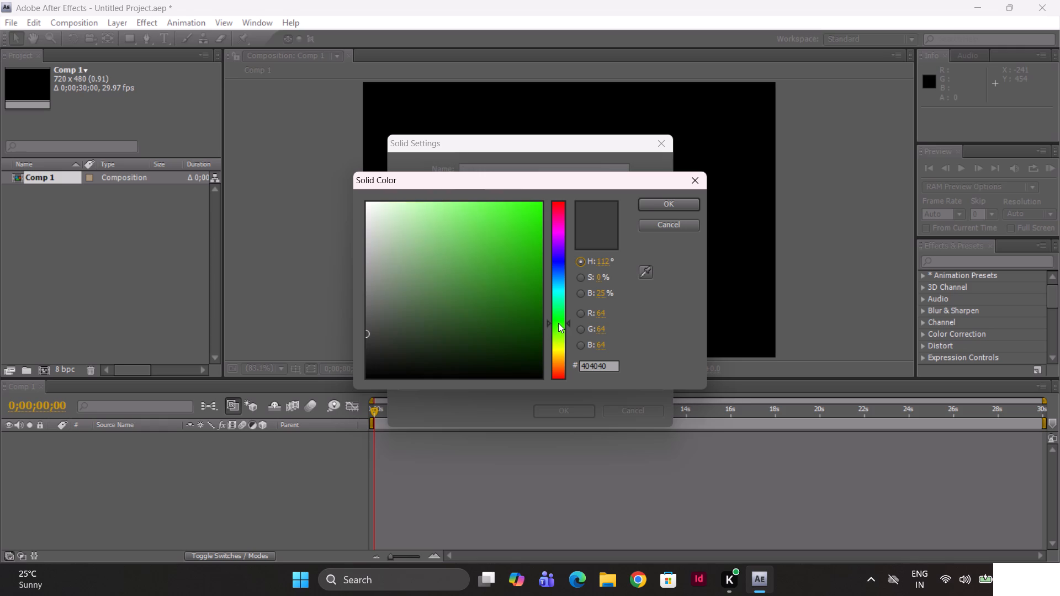
pyautogui.moveTo(558, 323); pyautogui.dragTo(559, 323)
pyautogui.moveTo(464, 296); pyautogui.dragTo(494, 259)
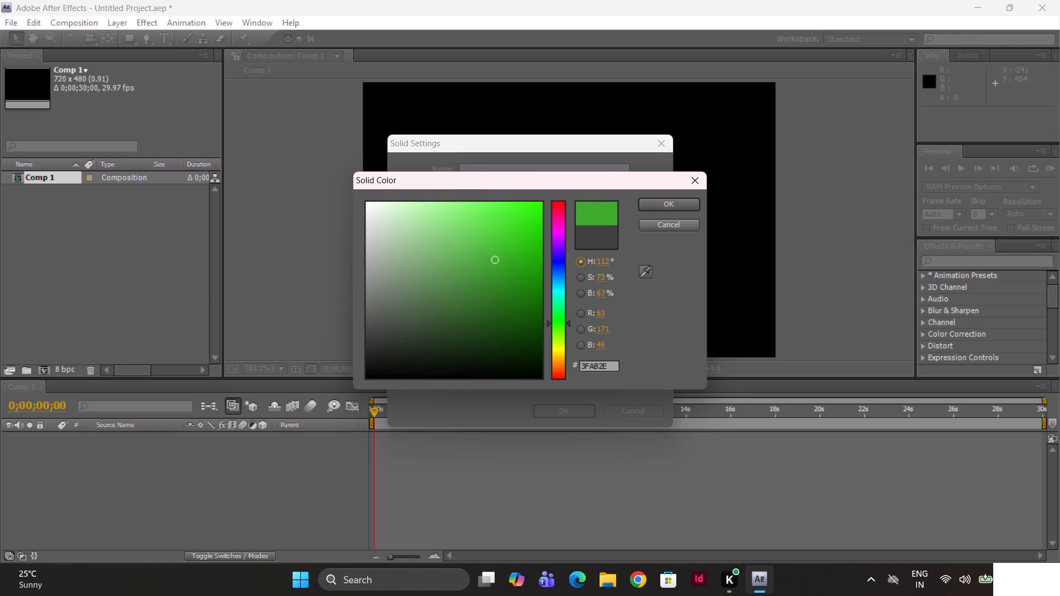
pyautogui.moveTo(482, 248); pyautogui.dragTo(494, 217)
pyautogui.click(678, 204)
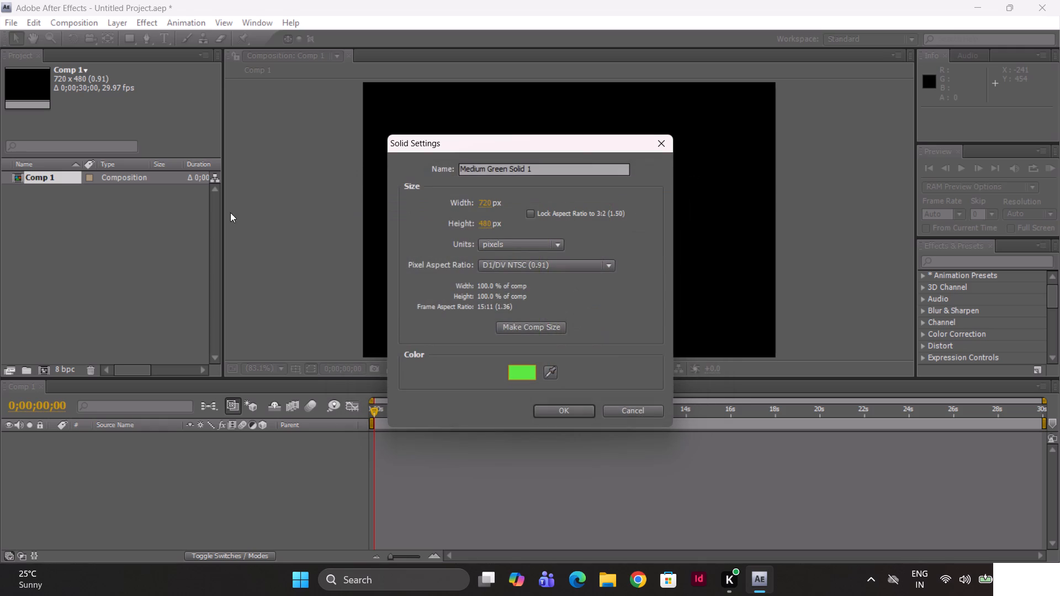
pyautogui.click(562, 411)
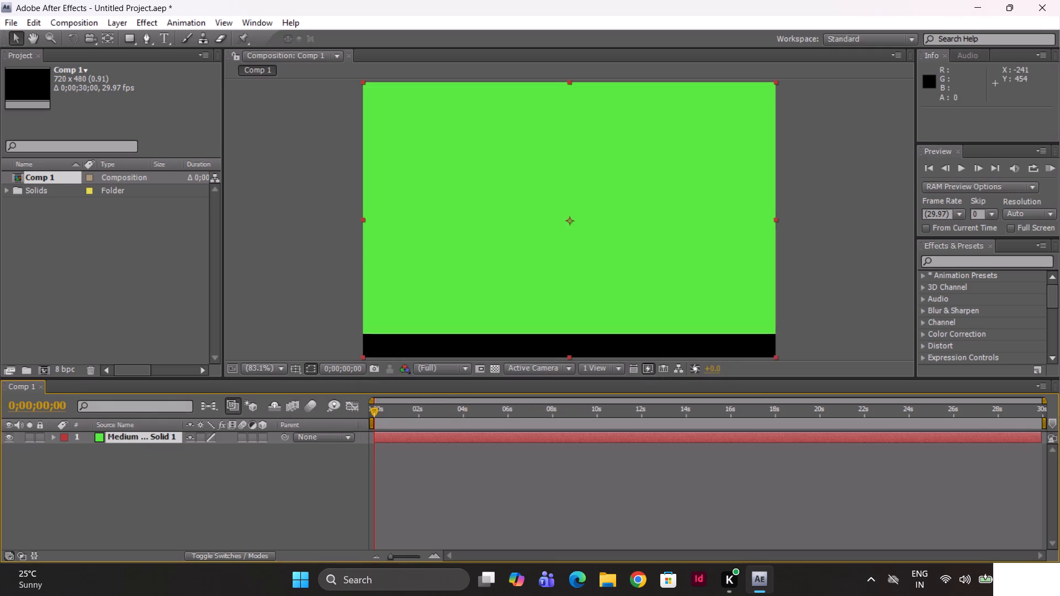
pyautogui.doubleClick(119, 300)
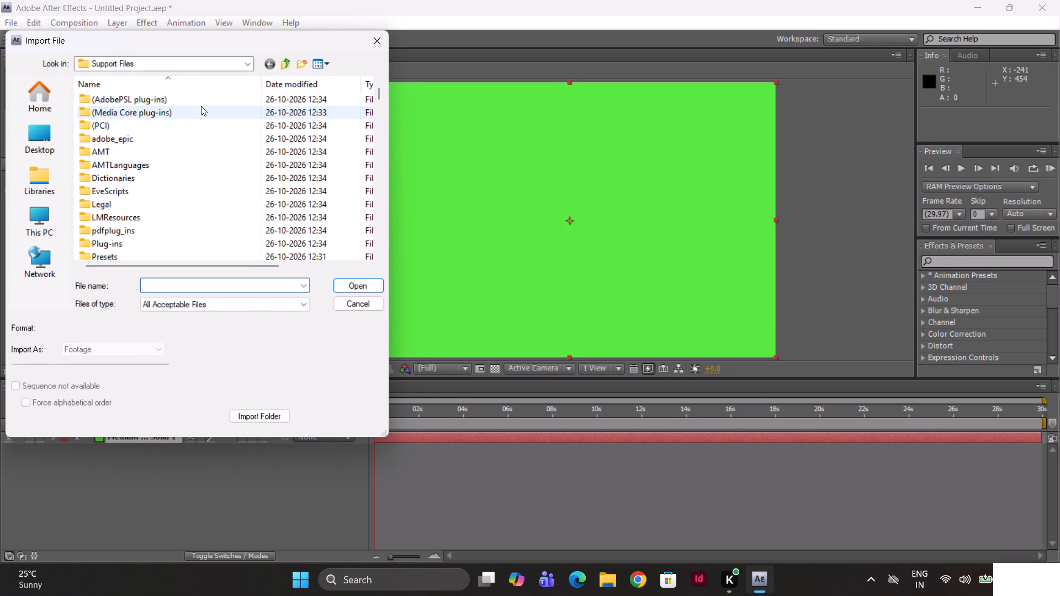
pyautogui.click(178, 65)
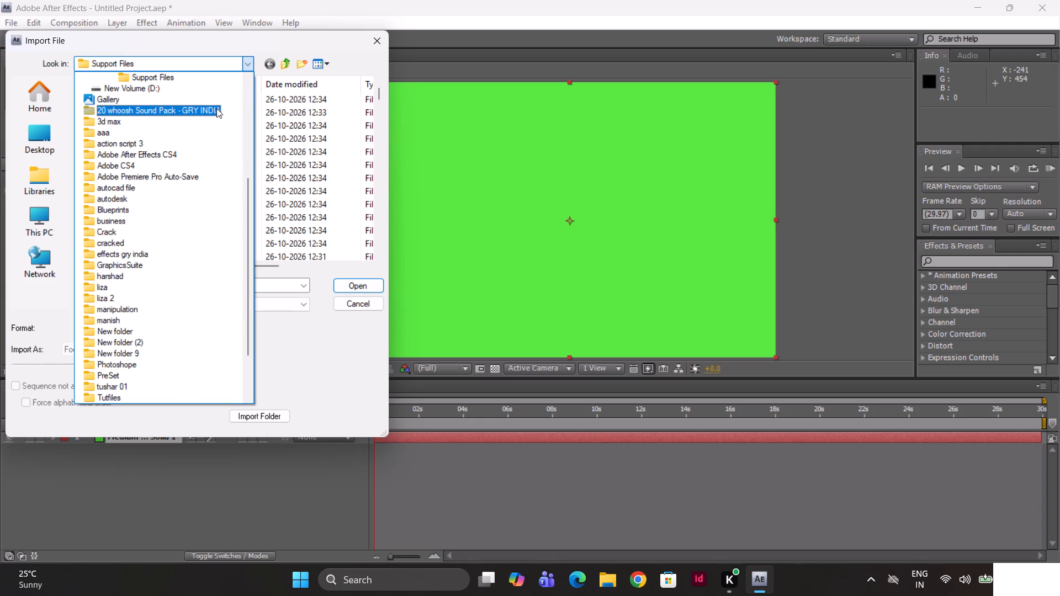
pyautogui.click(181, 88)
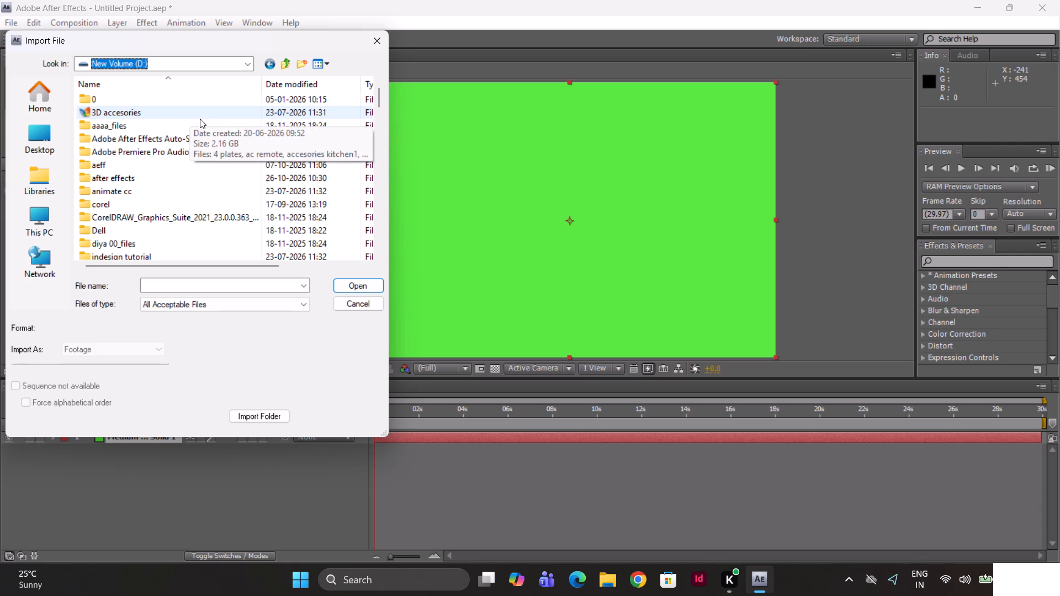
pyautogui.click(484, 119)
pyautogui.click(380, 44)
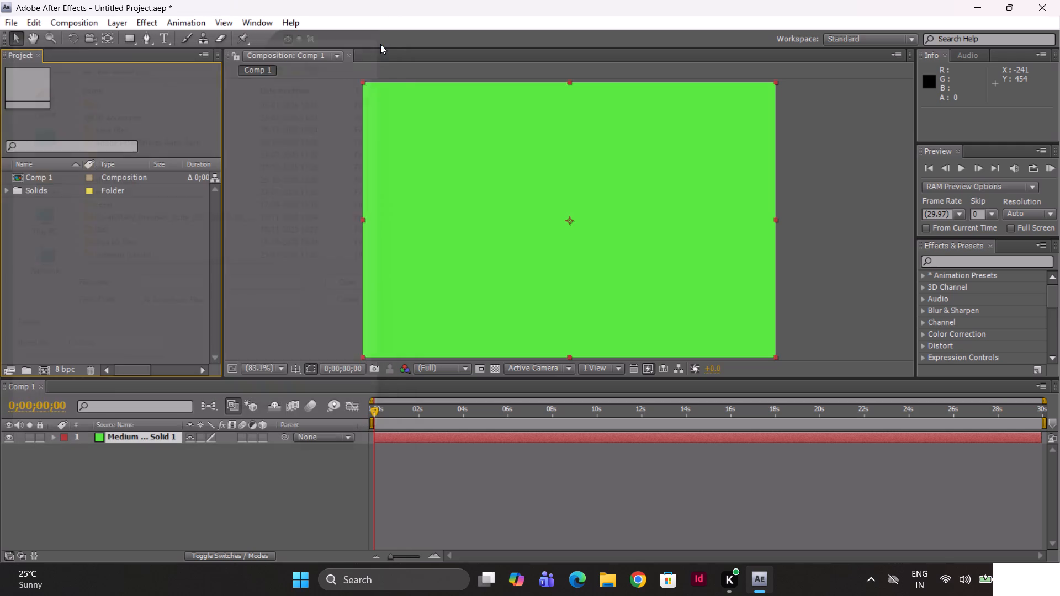
# Import the pattern PNG as footage from the (Footage) folder inside Lemon Soda Ads folder, under after effects on drive D.
pyautogui.doubleClick(123, 245)
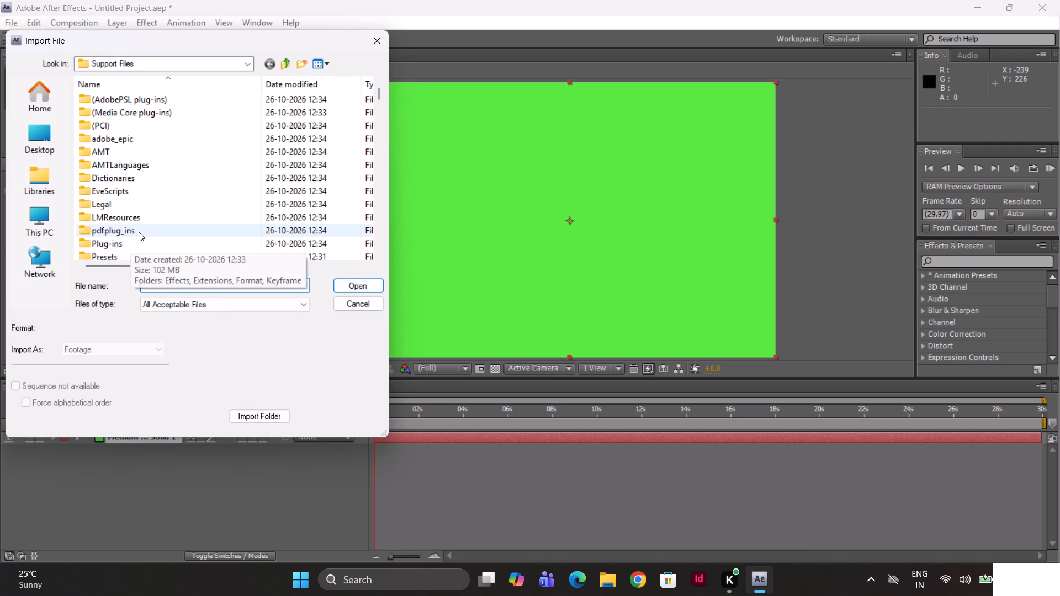
pyautogui.click(190, 69)
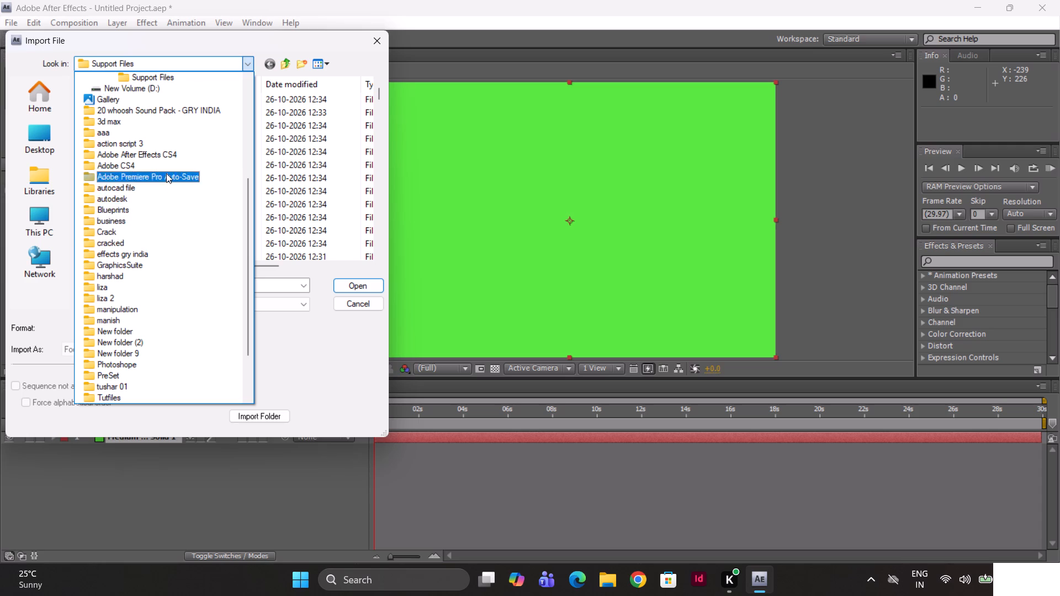
pyautogui.doubleClick(181, 85)
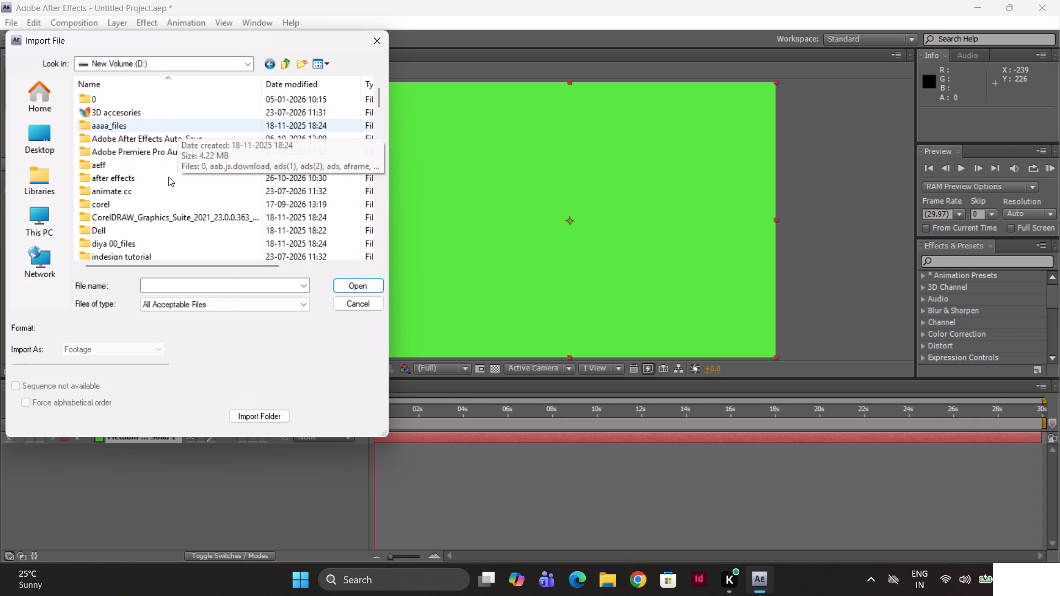
pyautogui.doubleClick(128, 179)
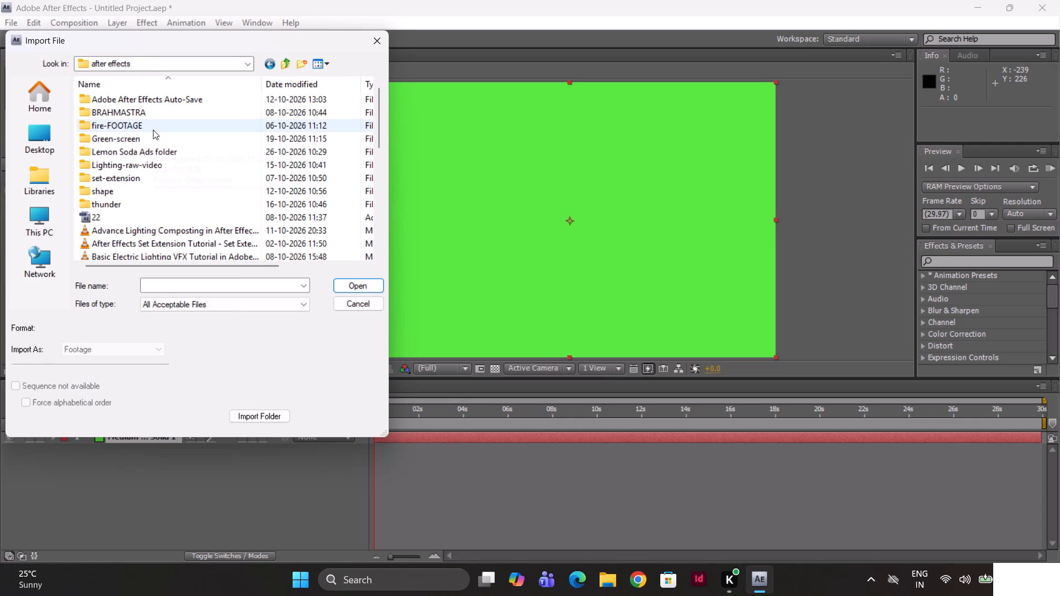
pyautogui.click(153, 130)
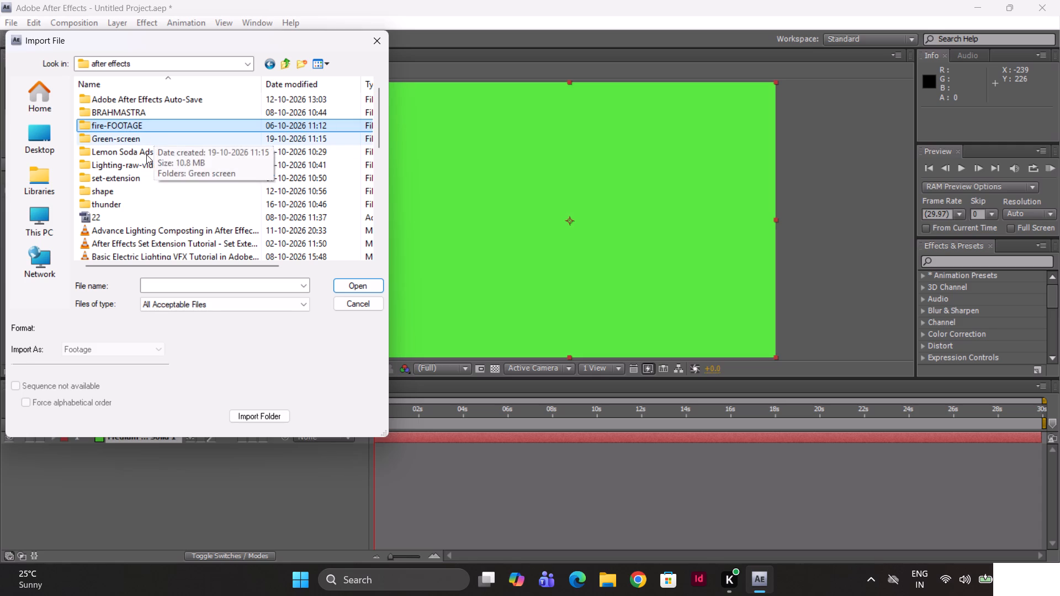
pyautogui.doubleClick(146, 155)
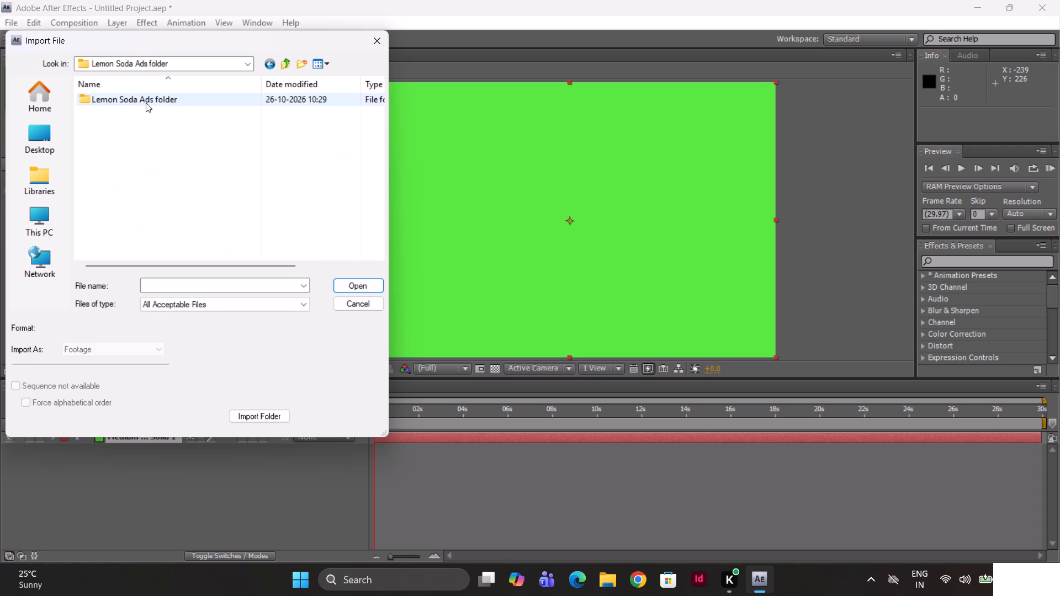
pyautogui.doubleClick(146, 103)
pyautogui.doubleClick(146, 103)
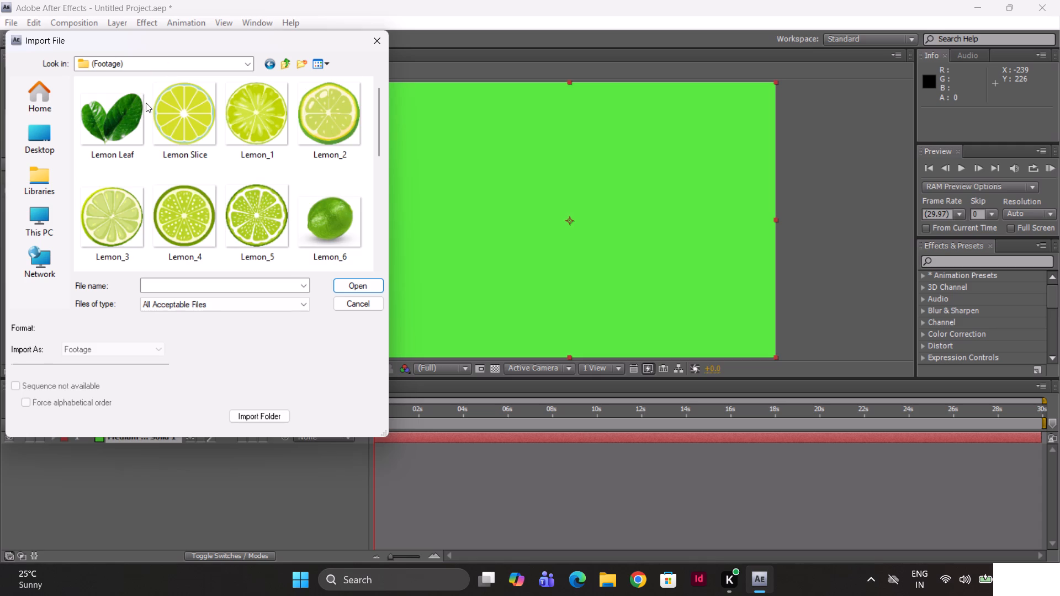
pyautogui.moveTo(381, 127); pyautogui.dragTo(388, 207)
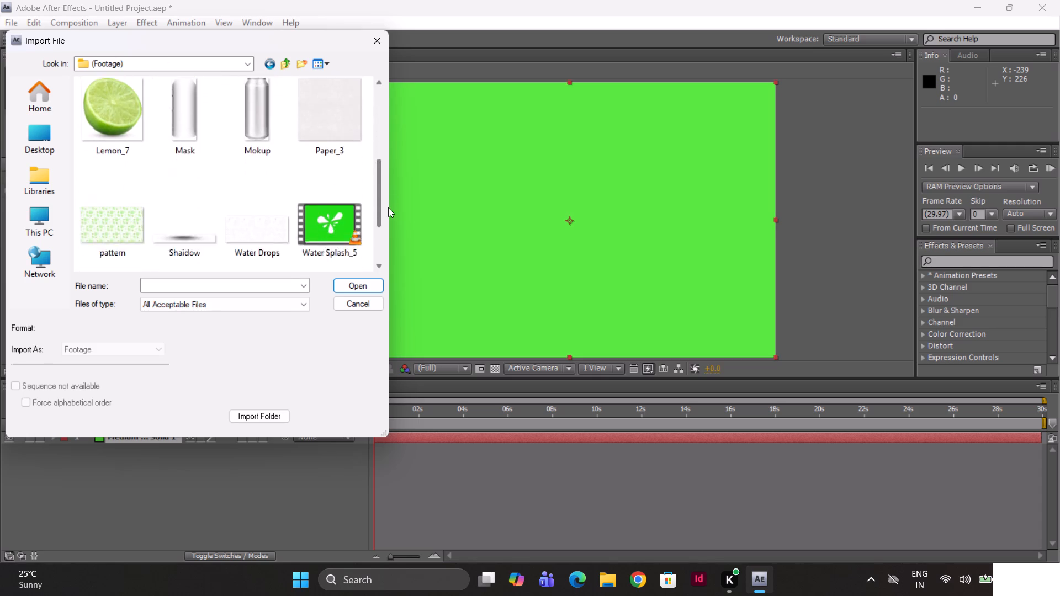
pyautogui.moveTo(388, 207); pyautogui.dragTo(390, 222)
pyautogui.click(115, 168)
pyautogui.click(354, 286)
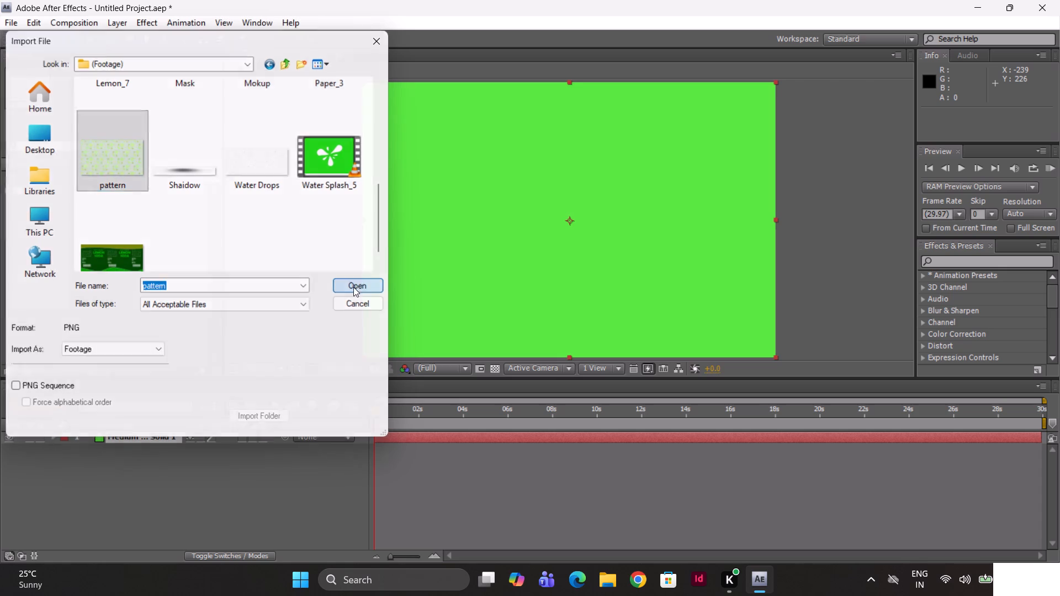
# Add pattern.png to the composition's timeline as a layer beneath the green solid.
pyautogui.moveTo(35, 187); pyautogui.dragTo(155, 459)
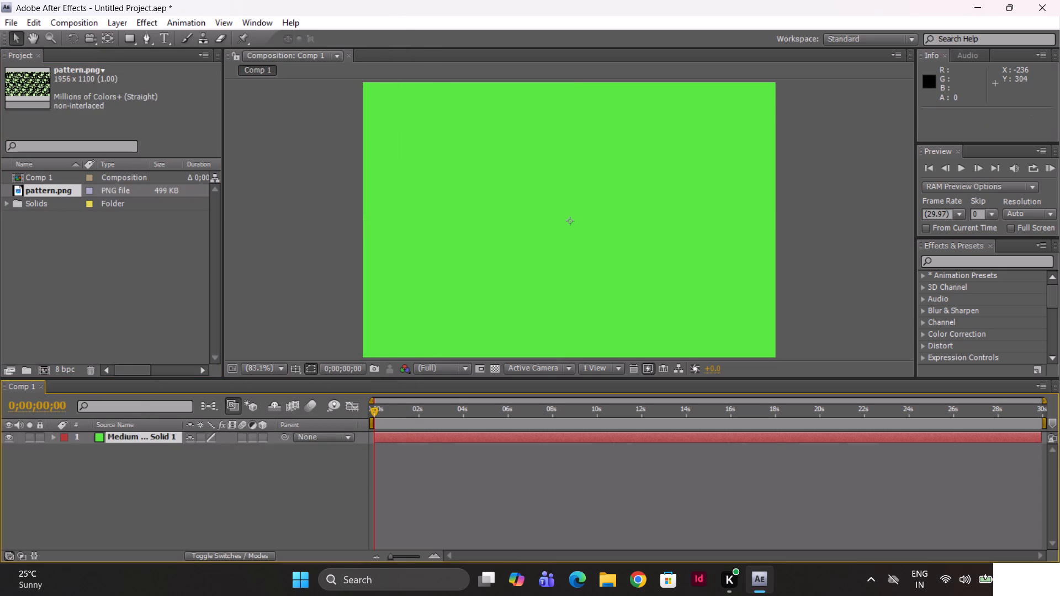
pyautogui.moveTo(152, 450); pyautogui.dragTo(173, 447)
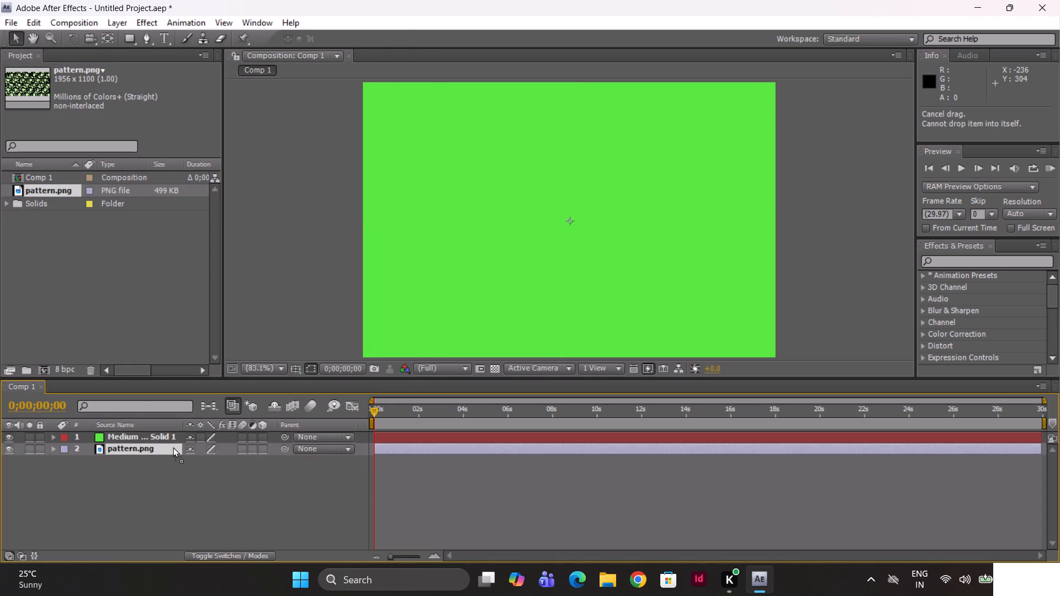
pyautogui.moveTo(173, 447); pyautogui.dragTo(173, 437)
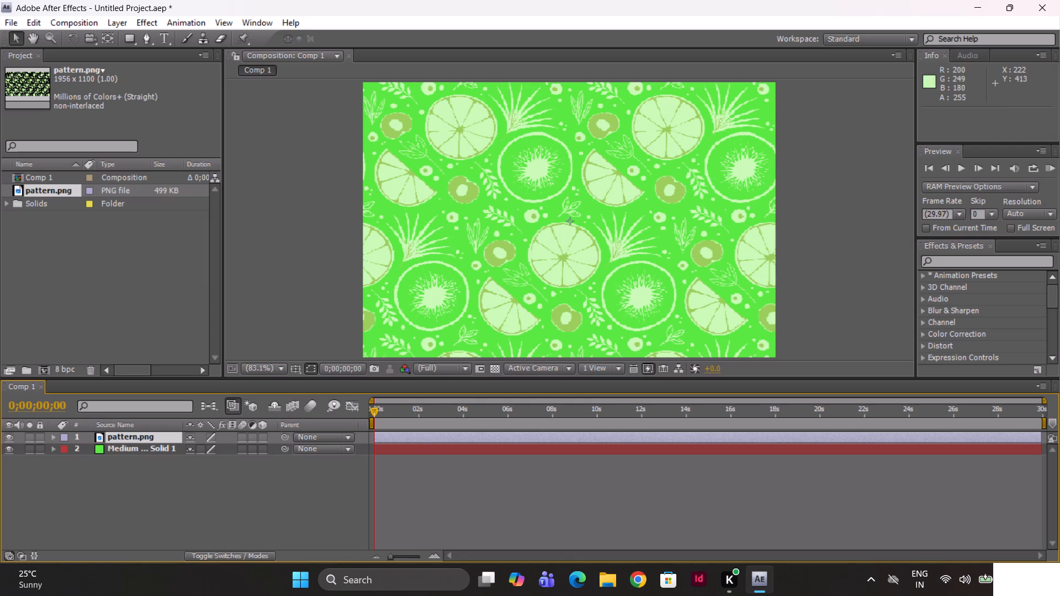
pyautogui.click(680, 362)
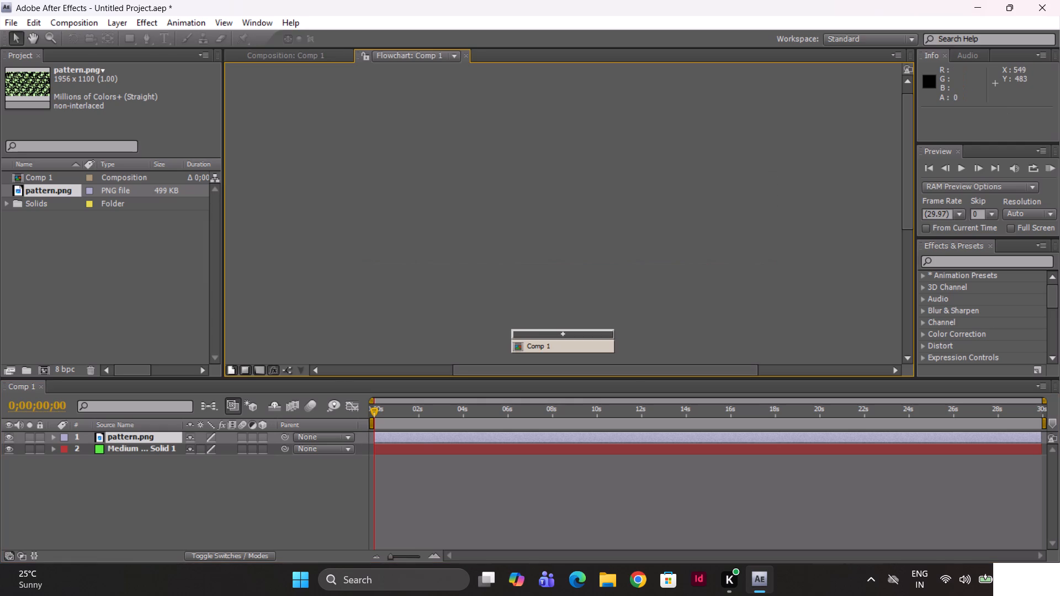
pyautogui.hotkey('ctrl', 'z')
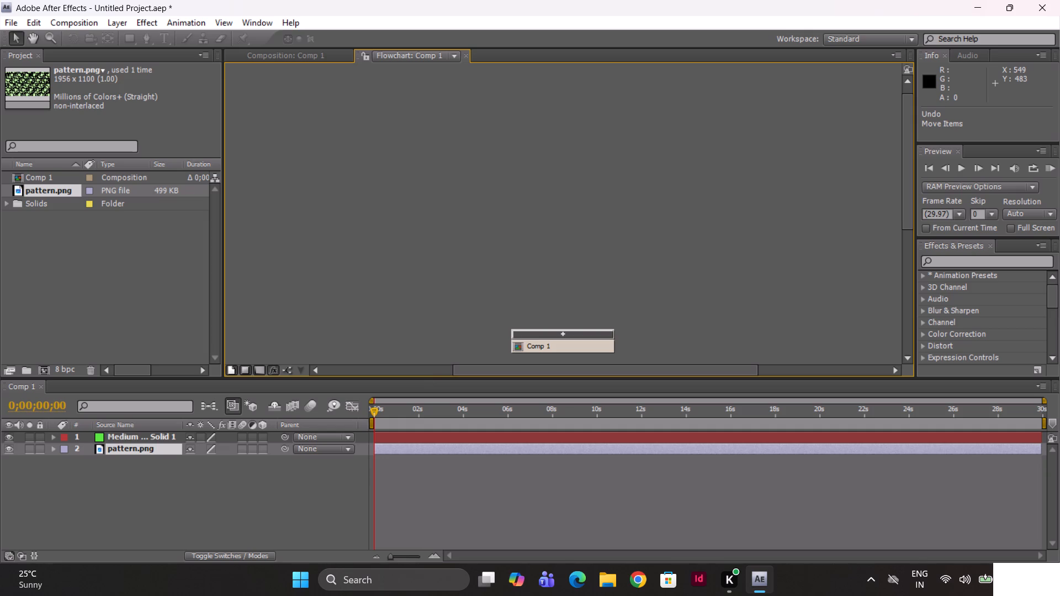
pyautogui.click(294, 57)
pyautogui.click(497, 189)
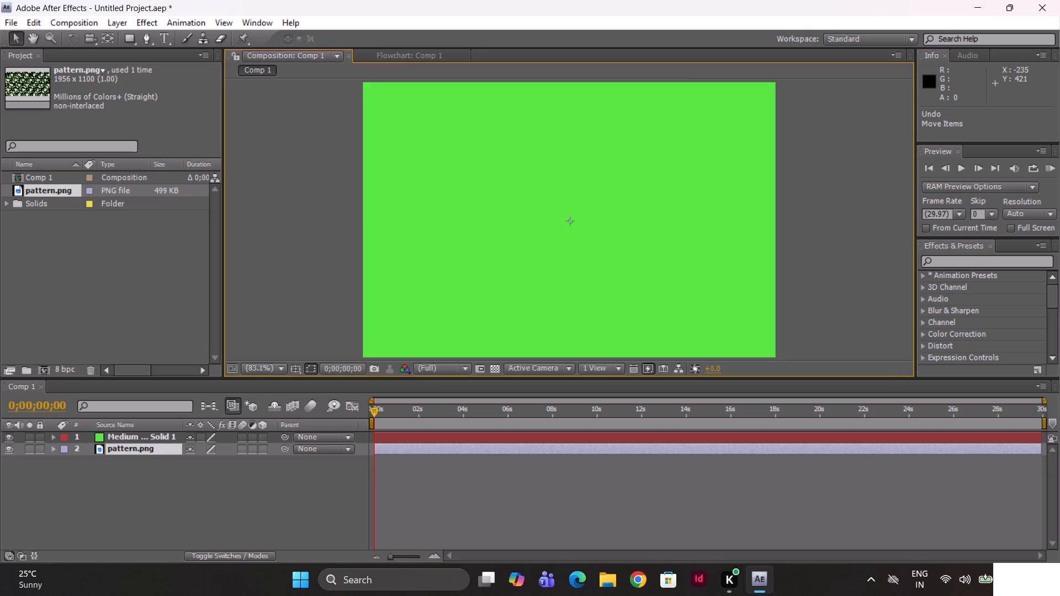
# Move the pattern.png layer above the green solid in the layer stack.
pyautogui.moveTo(123, 453); pyautogui.dragTo(128, 434)
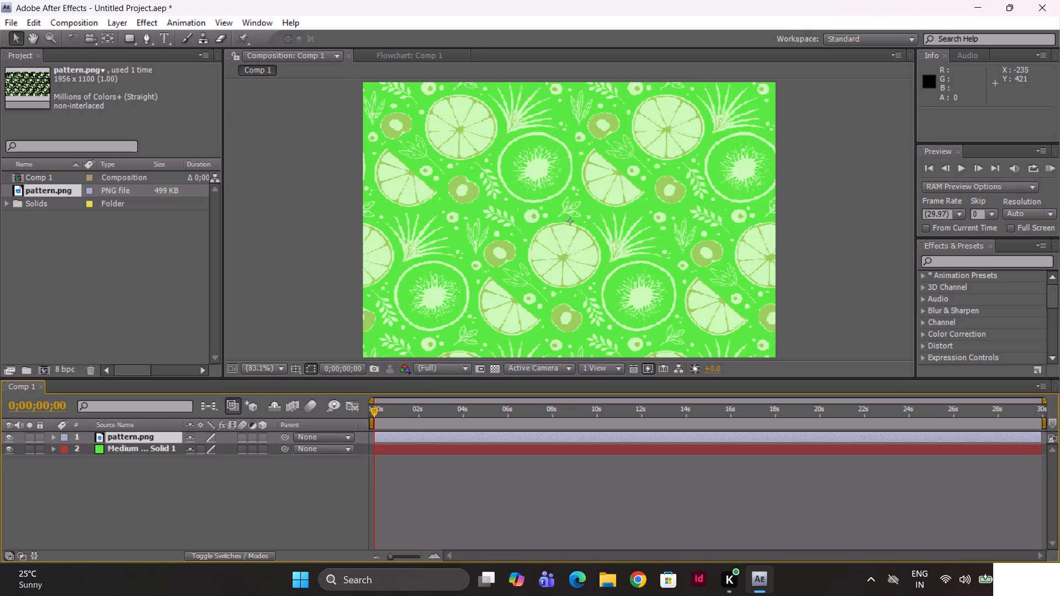
# Import Lemon_2, Lemon_3, Lemon_4 and Lemon_5 PNG images together as footage from the (Footage) folder.
pyautogui.hotkey('ctrl', '-')
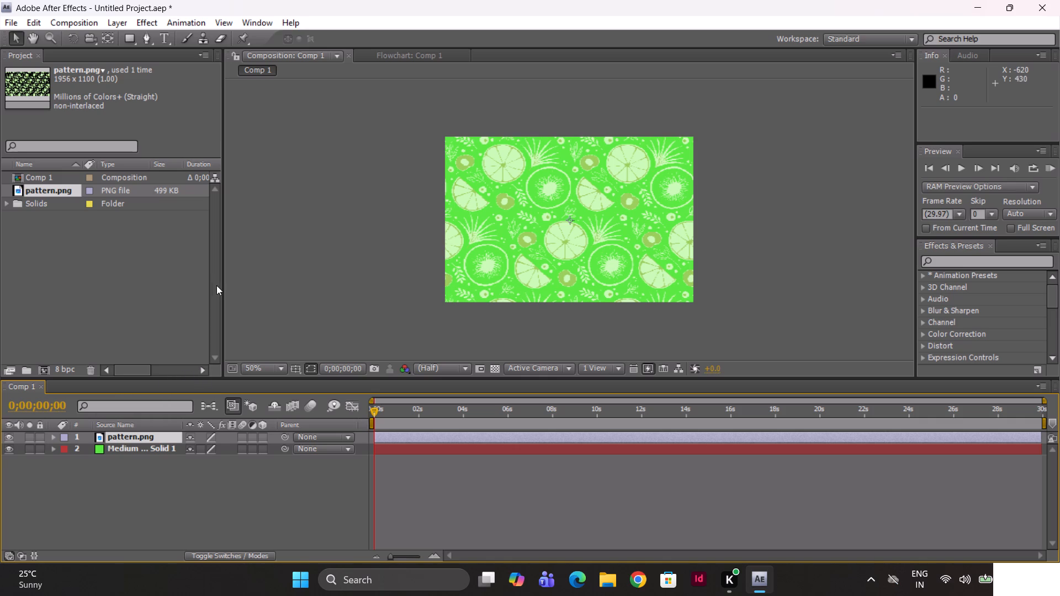
pyautogui.doubleClick(105, 256)
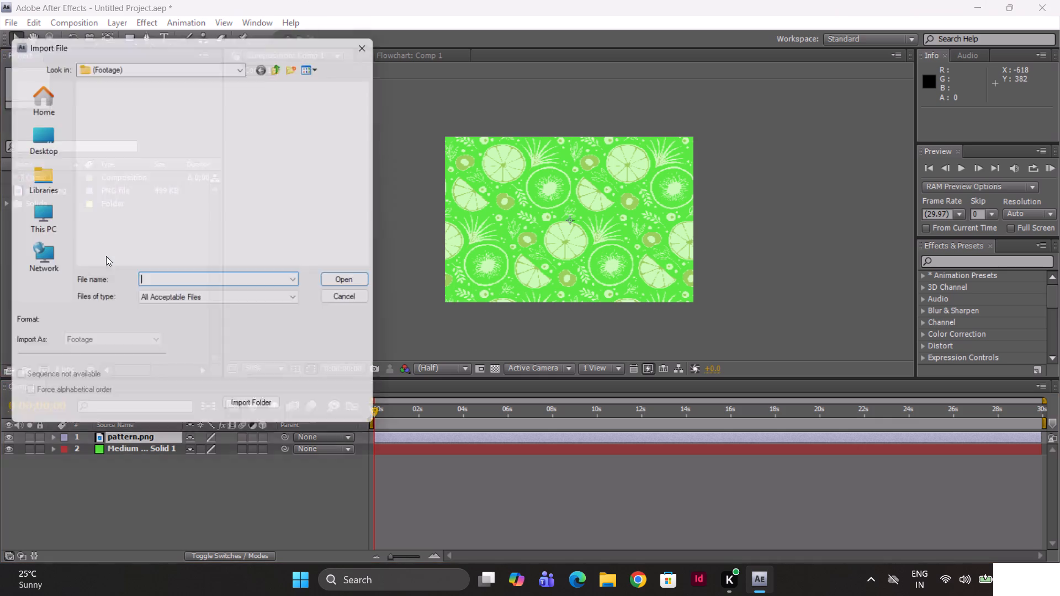
pyautogui.click(201, 139)
pyautogui.click(201, 139)
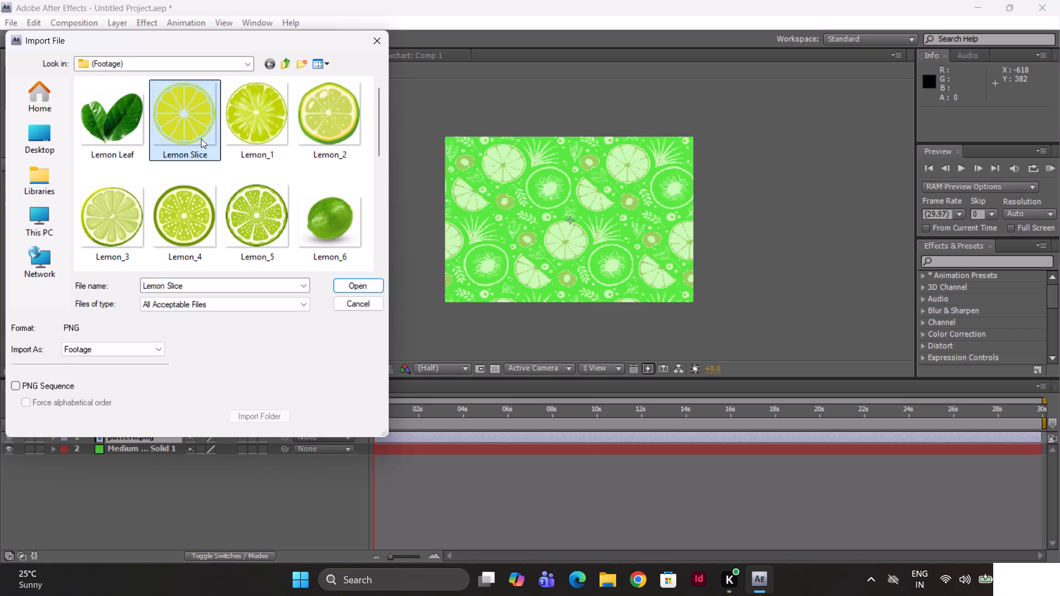
pyautogui.click(188, 214)
pyautogui.click(133, 220)
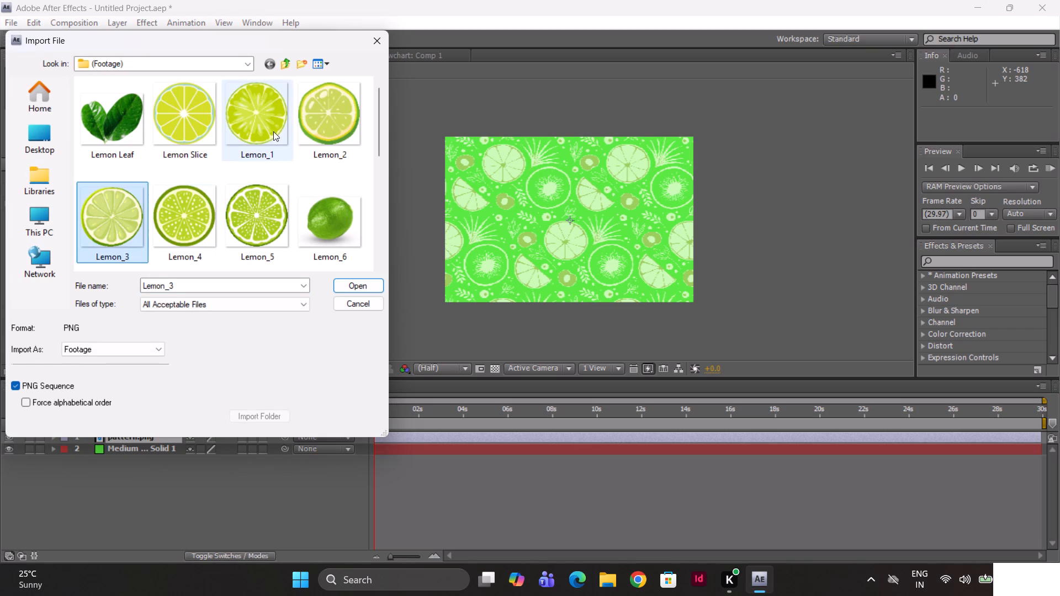
pyautogui.click(318, 121)
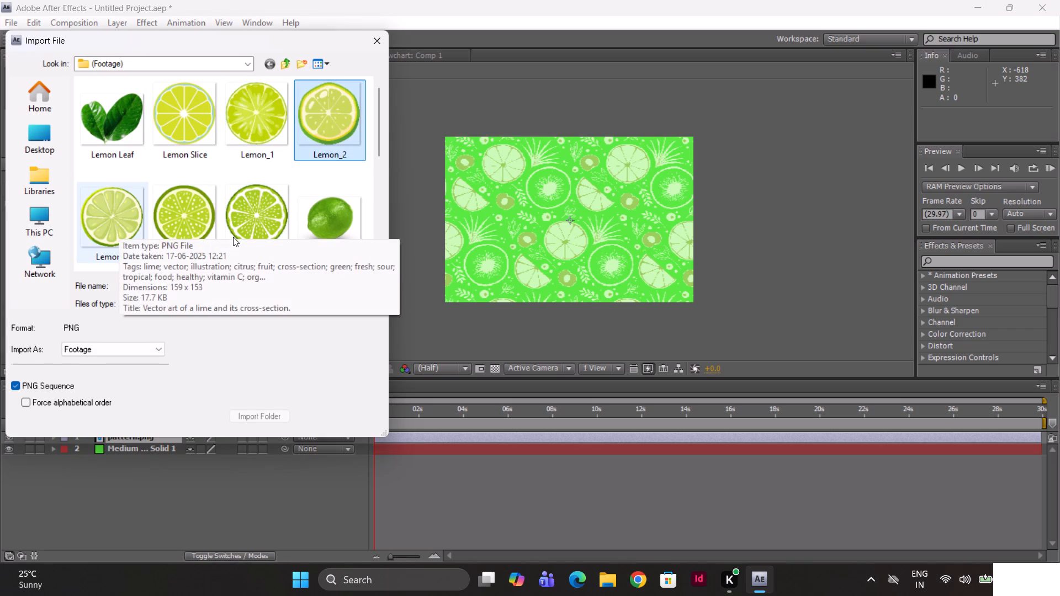
pyautogui.keyDown('ctrl'); pyautogui.click(248, 223); pyautogui.keyUp('ctrl')
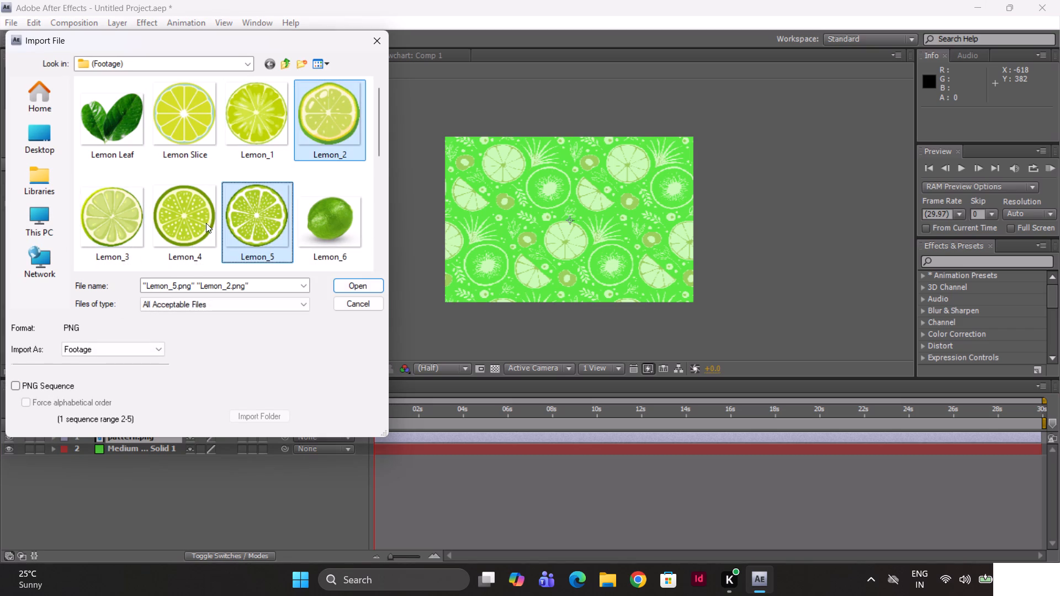
pyautogui.keyDown('ctrl'); pyautogui.click(199, 222); pyautogui.keyUp('ctrl')
pyautogui.keyDown('ctrl'); pyautogui.click(119, 223); pyautogui.keyUp('ctrl')
pyautogui.click(347, 288)
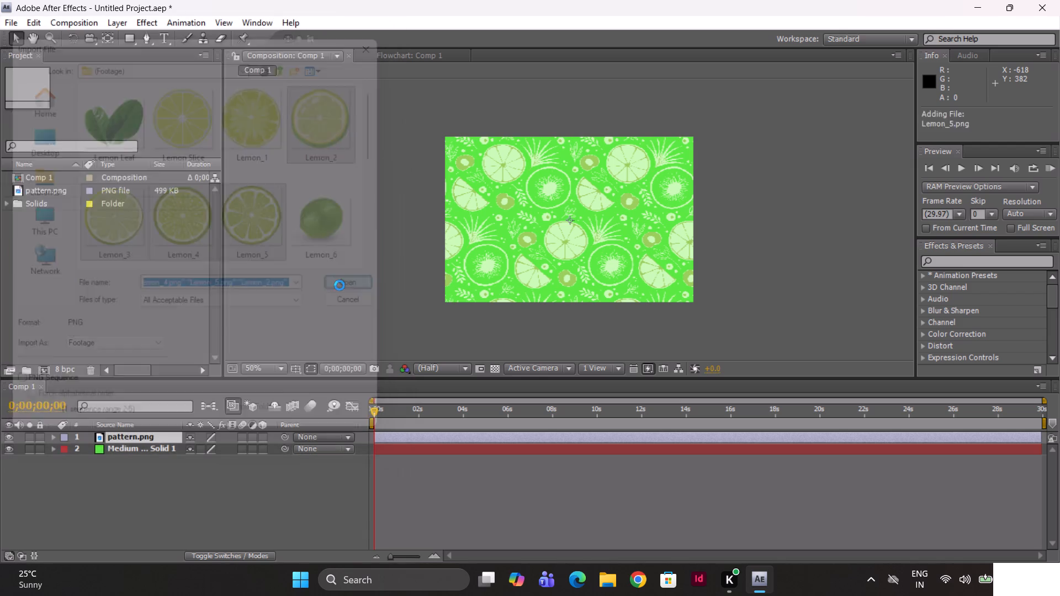
# Add the four imported lemon images to the composition's timeline as layers above pattern.png.
pyautogui.moveTo(61, 199); pyautogui.dragTo(122, 432)
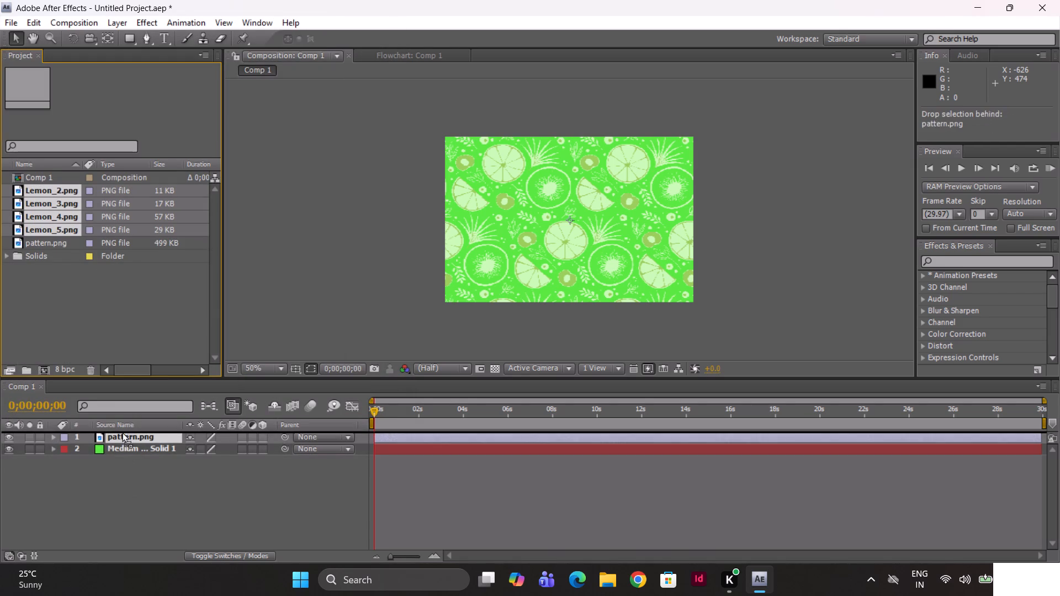
pyautogui.moveTo(122, 432); pyautogui.dragTo(128, 432)
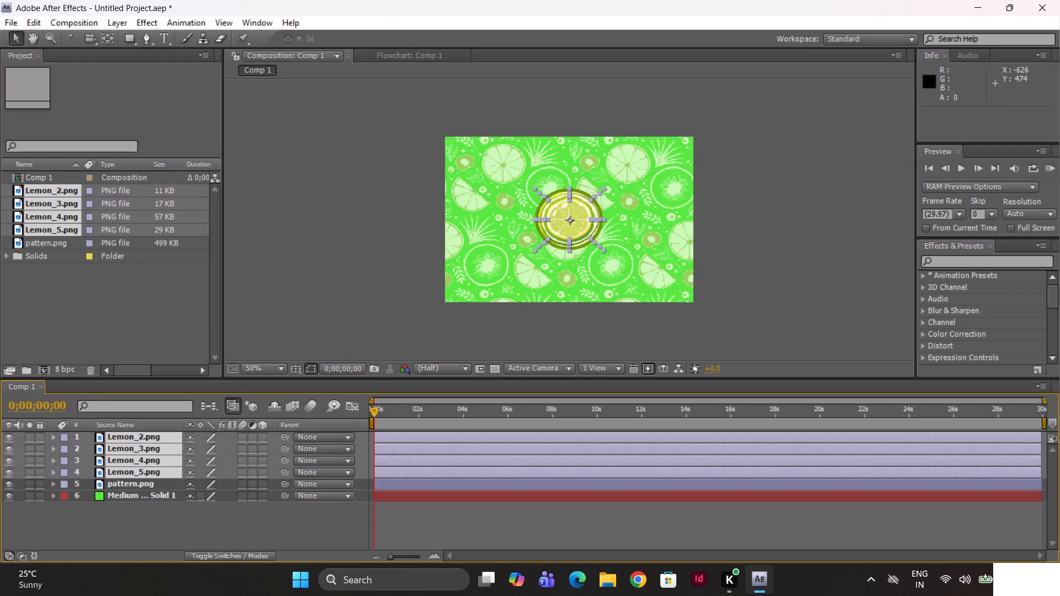
# Move the pattern.png layer within the composition to a position of about 556, 180.
pyautogui.click(731, 267)
pyautogui.click(568, 226)
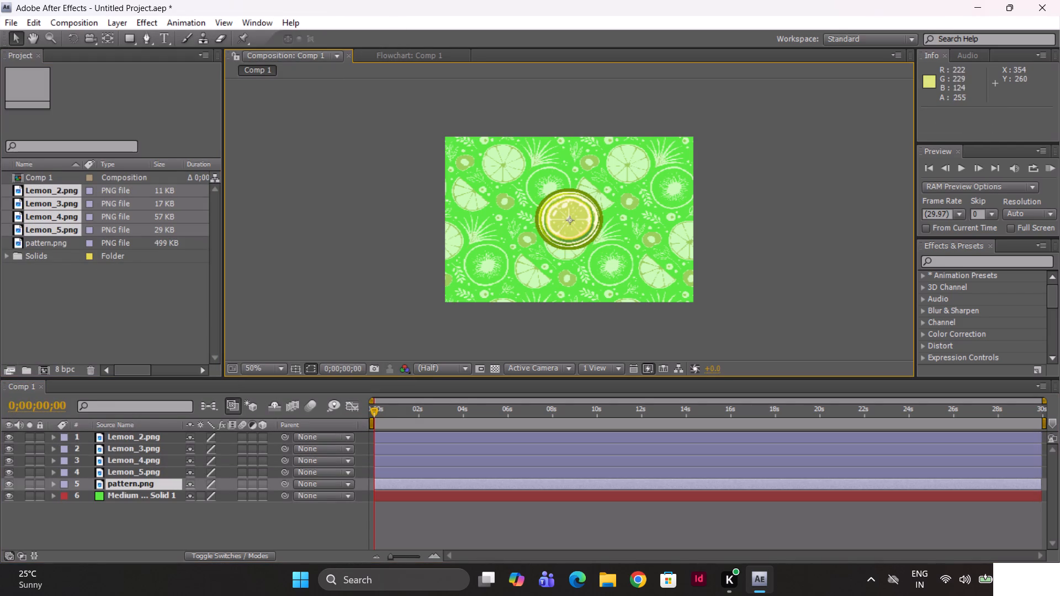
pyautogui.moveTo(570, 219); pyautogui.dragTo(589, 222)
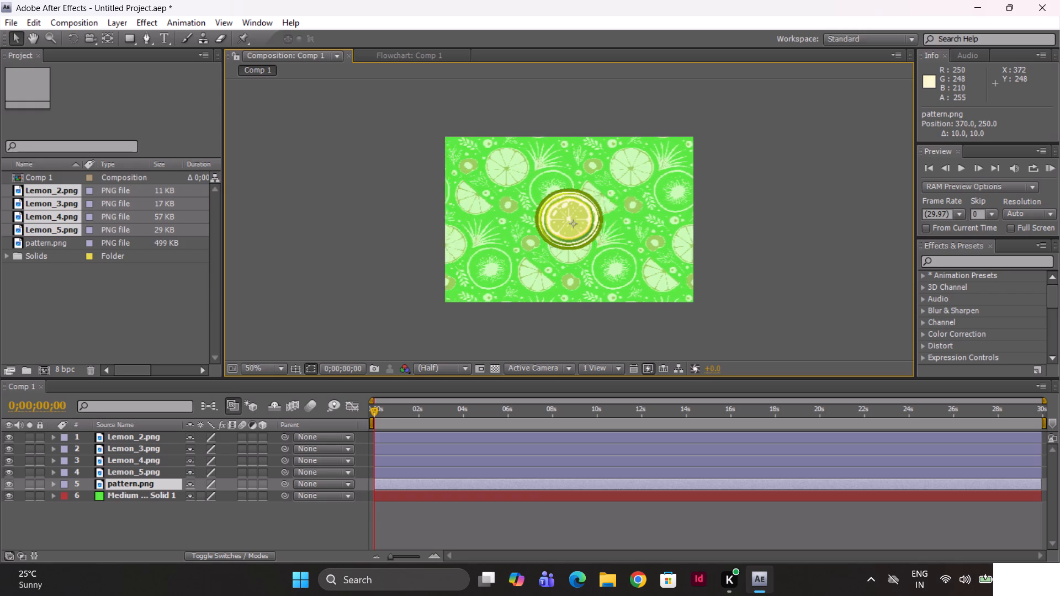
pyautogui.moveTo(589, 222); pyautogui.dragTo(638, 198)
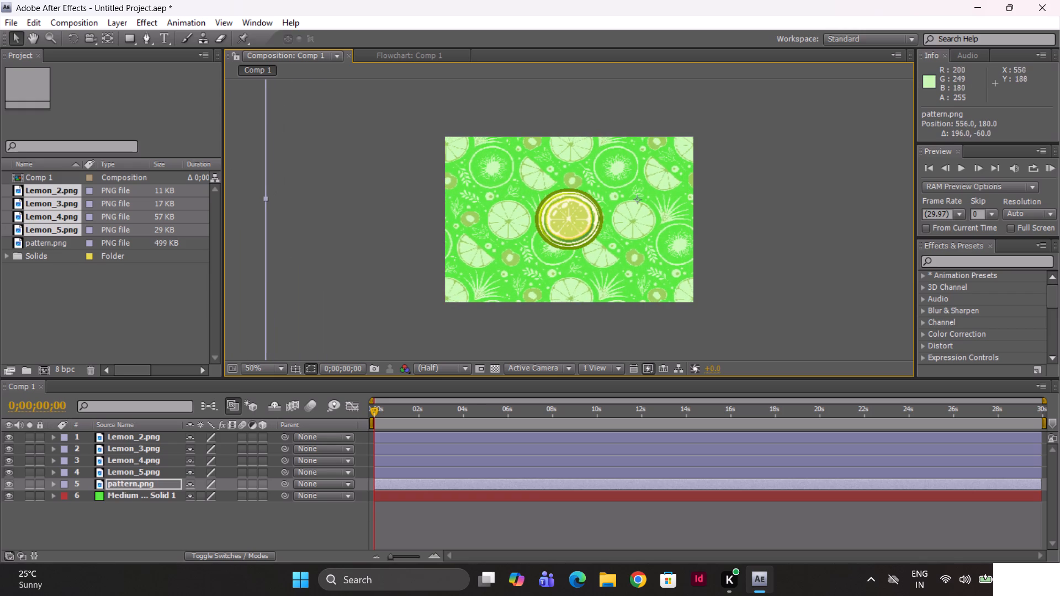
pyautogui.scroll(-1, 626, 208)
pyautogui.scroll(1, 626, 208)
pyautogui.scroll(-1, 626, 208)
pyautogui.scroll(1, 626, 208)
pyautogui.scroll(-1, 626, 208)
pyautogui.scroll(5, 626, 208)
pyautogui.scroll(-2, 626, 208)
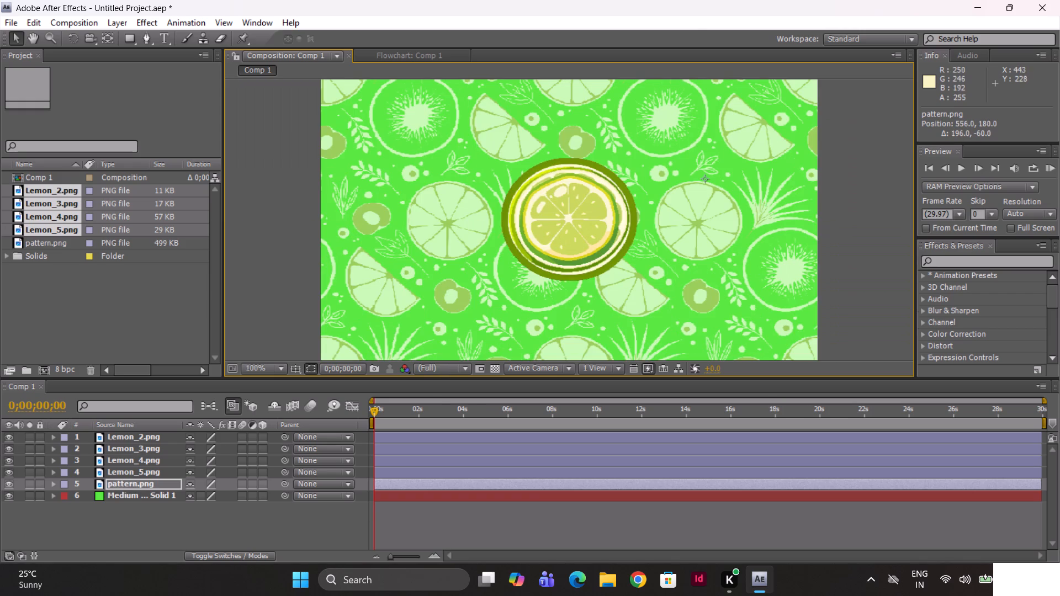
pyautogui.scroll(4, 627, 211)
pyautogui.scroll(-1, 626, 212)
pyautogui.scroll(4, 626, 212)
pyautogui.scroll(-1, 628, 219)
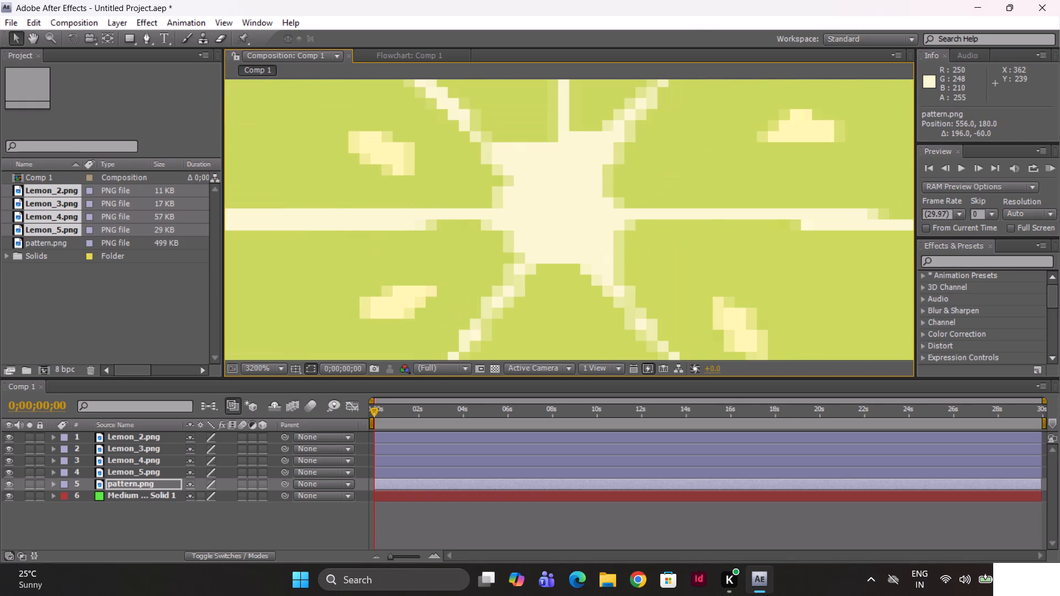
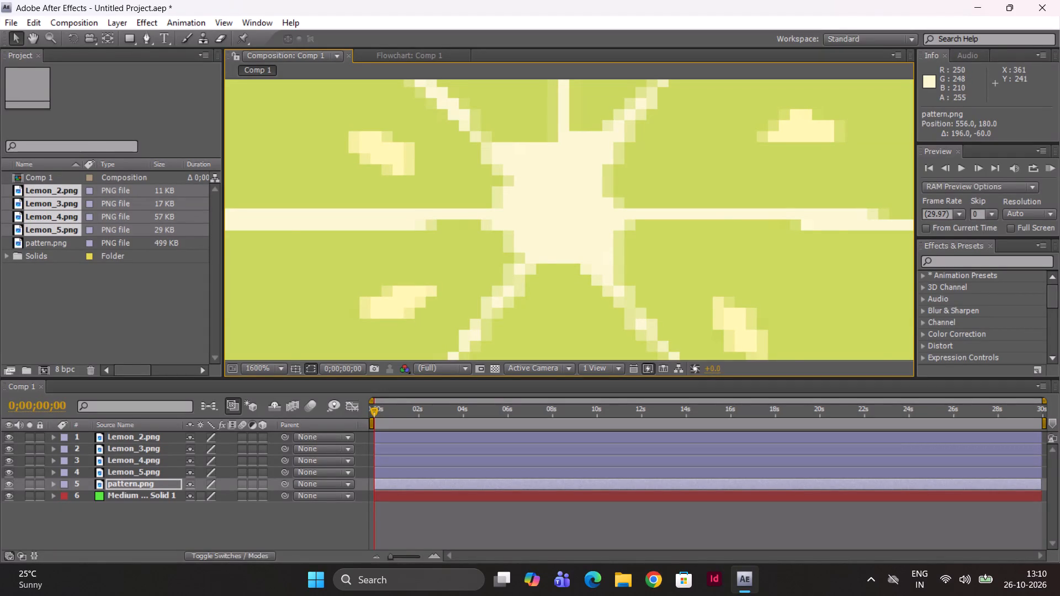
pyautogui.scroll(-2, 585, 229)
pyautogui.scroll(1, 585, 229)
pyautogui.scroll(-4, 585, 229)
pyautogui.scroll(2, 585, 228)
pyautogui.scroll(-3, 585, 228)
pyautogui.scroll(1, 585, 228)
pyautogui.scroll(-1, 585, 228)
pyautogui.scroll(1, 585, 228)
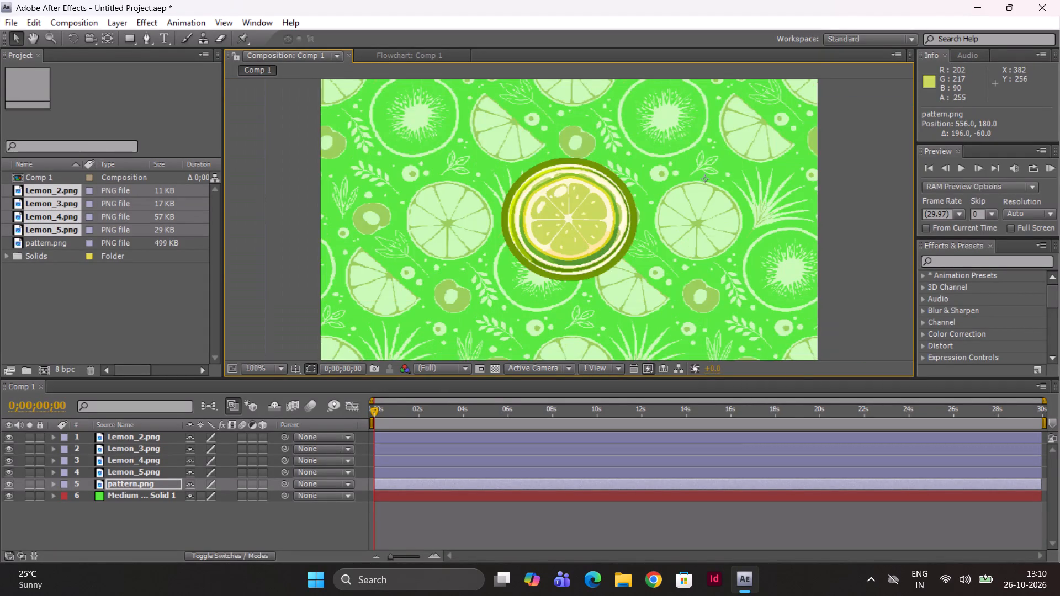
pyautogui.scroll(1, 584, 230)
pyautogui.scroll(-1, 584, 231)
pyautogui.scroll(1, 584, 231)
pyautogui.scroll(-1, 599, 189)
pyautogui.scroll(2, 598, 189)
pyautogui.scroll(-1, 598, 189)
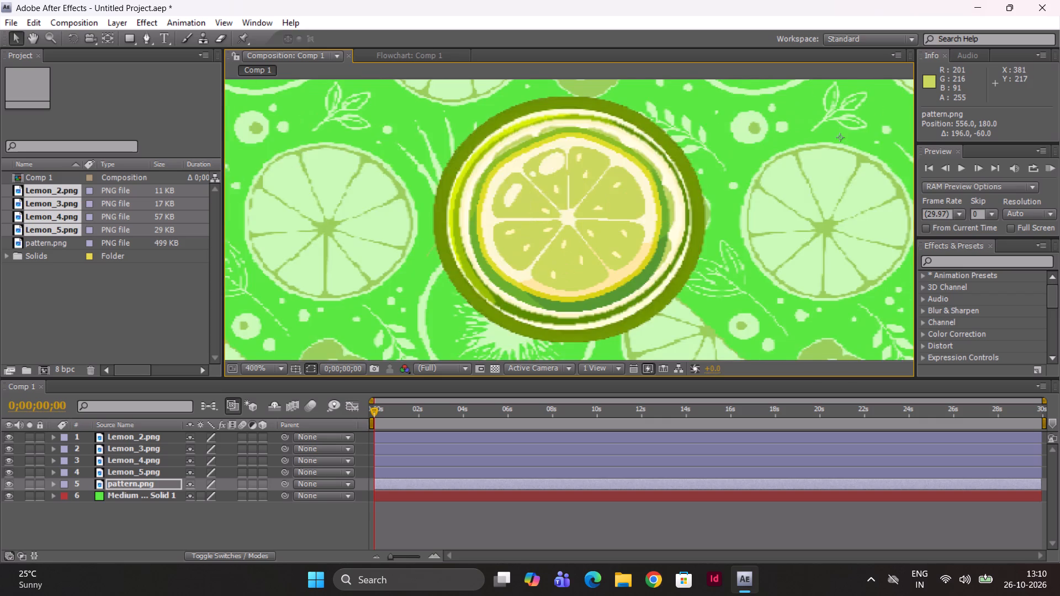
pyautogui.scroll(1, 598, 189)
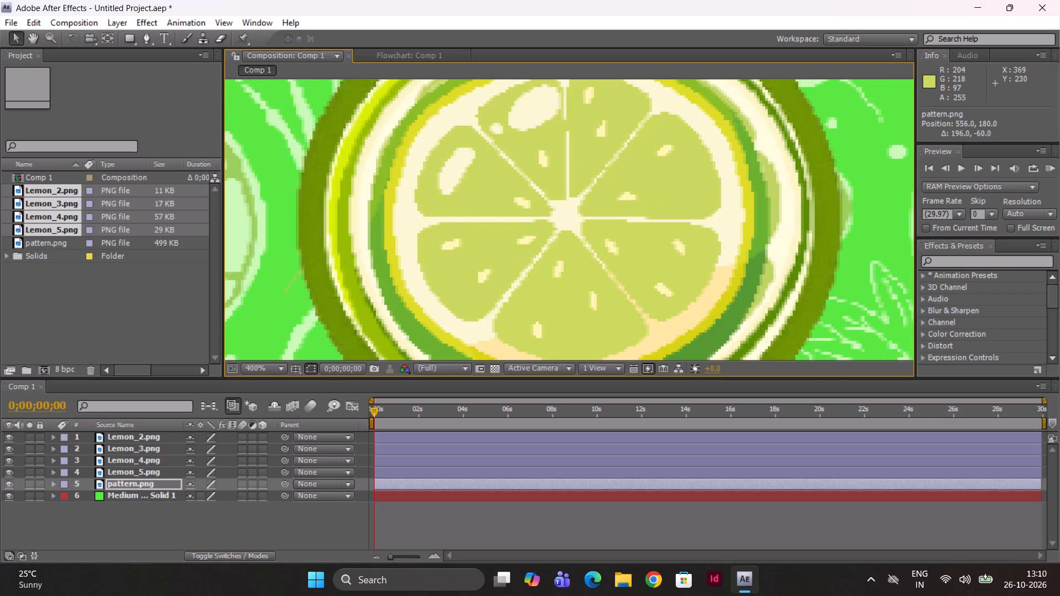
# Scale the pattern.png layer down to roughly the composition's size and move it to about 364, 244.
pyautogui.hotkey('ctrl', '-')
pyautogui.hotkey('ctrl', '-')
pyautogui.hotkey('ctrl', '-')
pyautogui.hotkey('ctrl', '-')
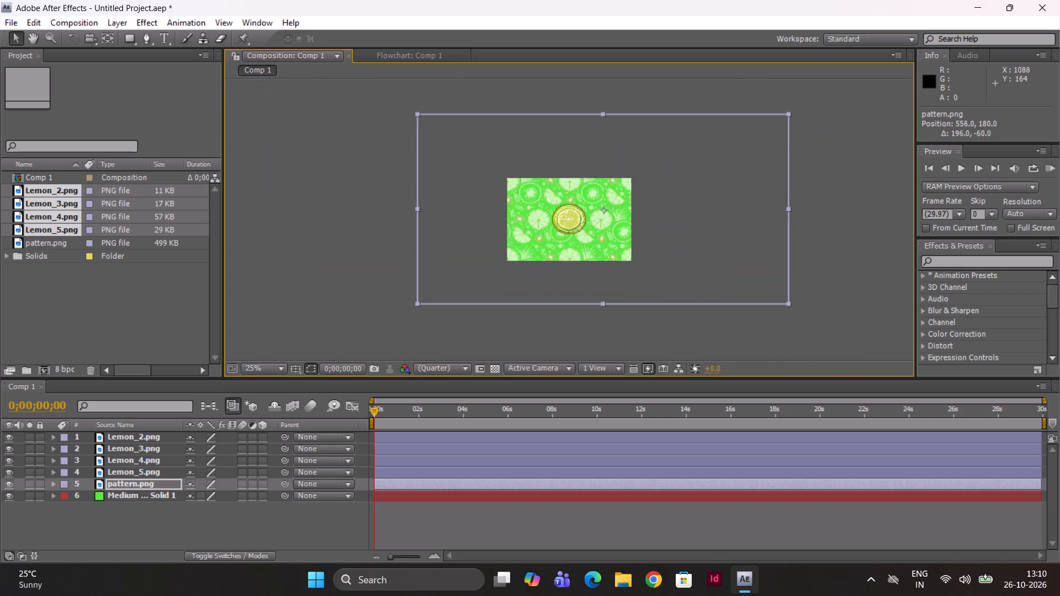
pyautogui.moveTo(790, 304); pyautogui.dragTo(658, 283)
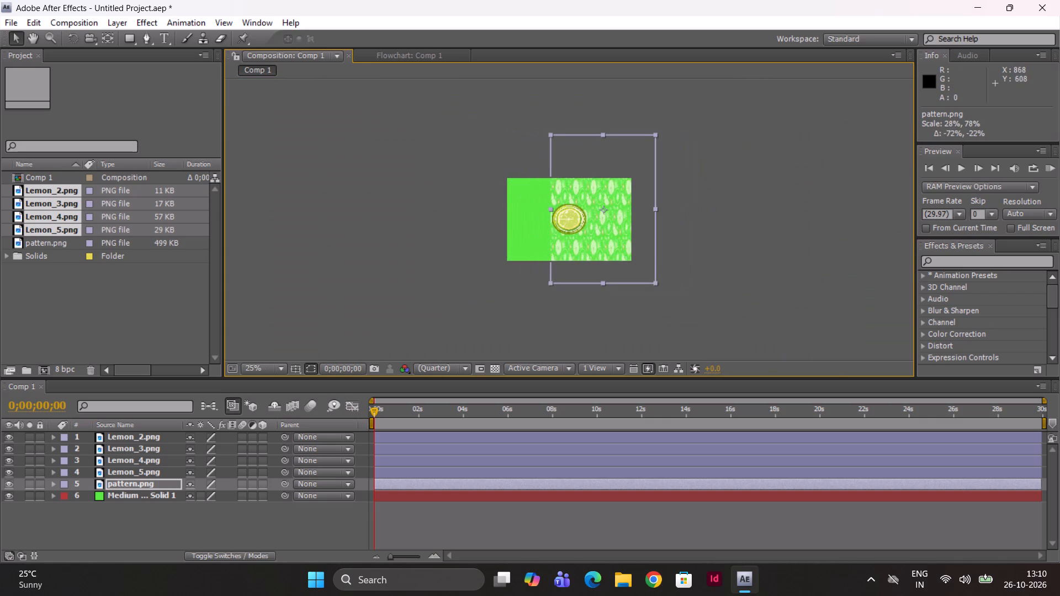
pyautogui.moveTo(658, 283); pyautogui.dragTo(669, 253)
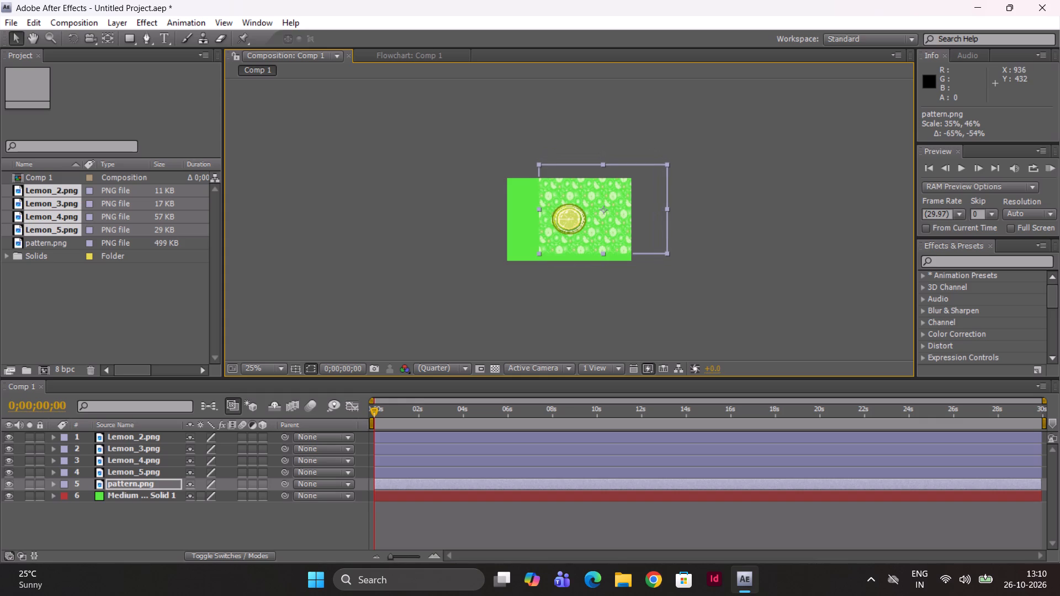
pyautogui.moveTo(669, 253); pyautogui.dragTo(671, 256)
pyautogui.moveTo(624, 217); pyautogui.dragTo(594, 226)
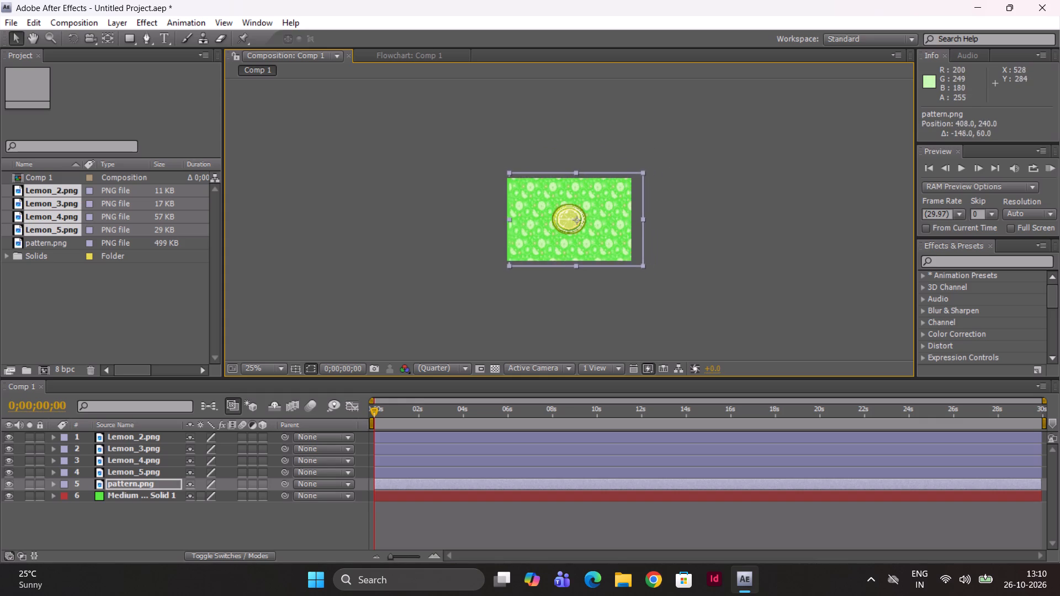
pyautogui.moveTo(594, 226); pyautogui.dragTo(590, 227)
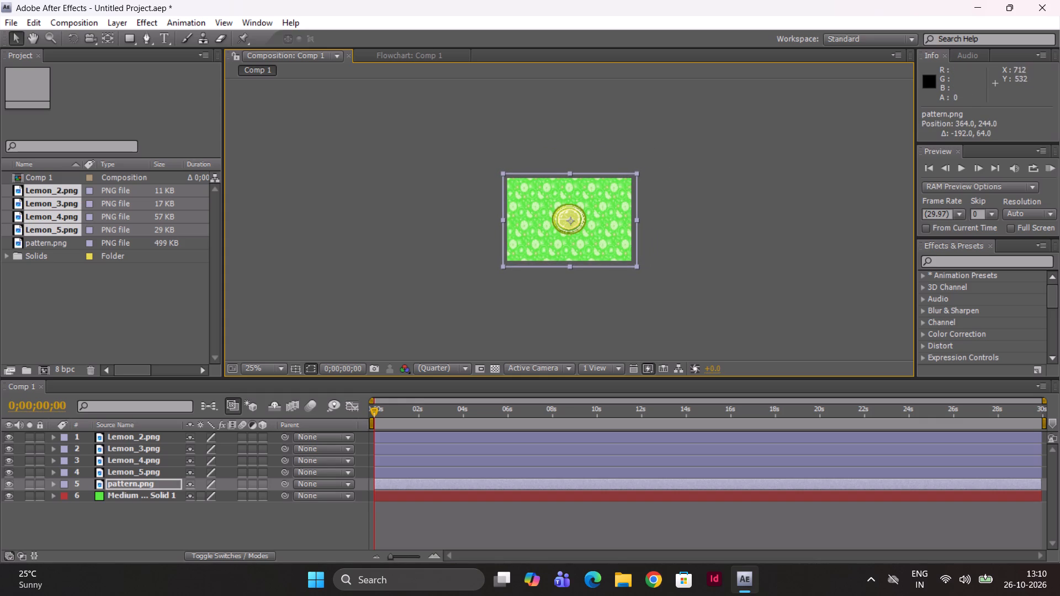
# Fine-tune the pattern.png layer to fit the composition, with scale about 33%, 44% and position about 360, 236.
pyautogui.keyDown('ctrl'); pyautogui.moveTo(635, 267); pyautogui.dragTo(629, 264); pyautogui.keyUp('ctrl')
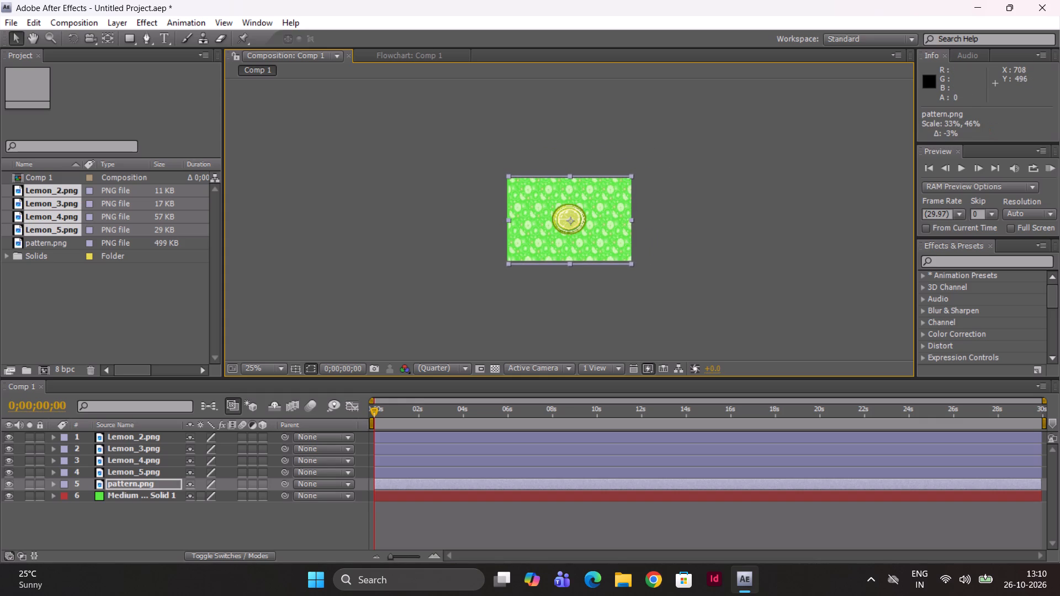
pyautogui.keyDown('ctrl'); pyautogui.moveTo(629, 264); pyautogui.dragTo(630, 263); pyautogui.keyUp('ctrl')
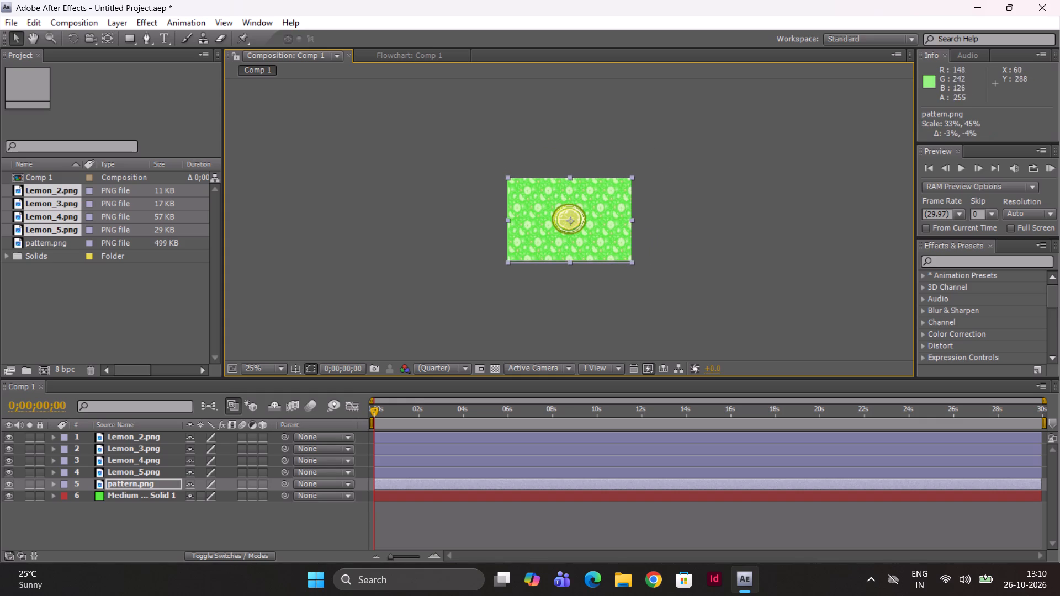
pyautogui.click(510, 222)
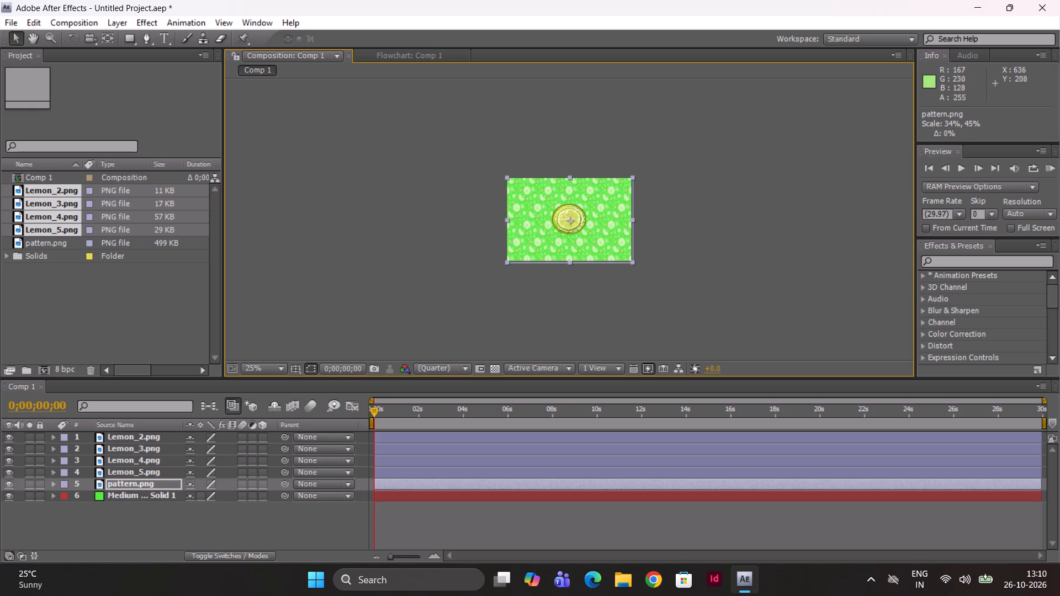
pyautogui.click(634, 223)
pyautogui.click(629, 223)
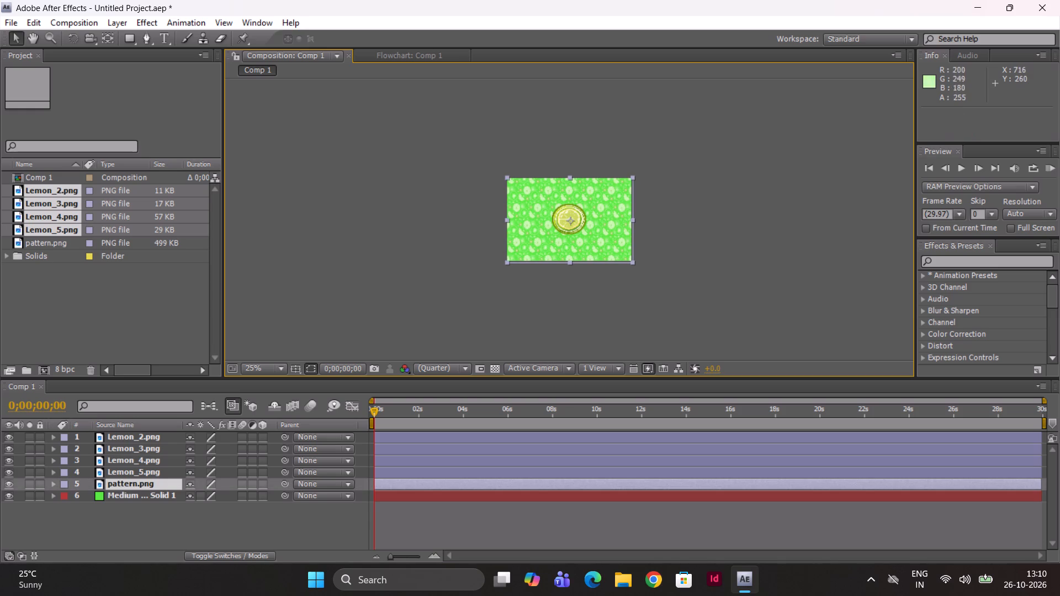
pyautogui.click(633, 221)
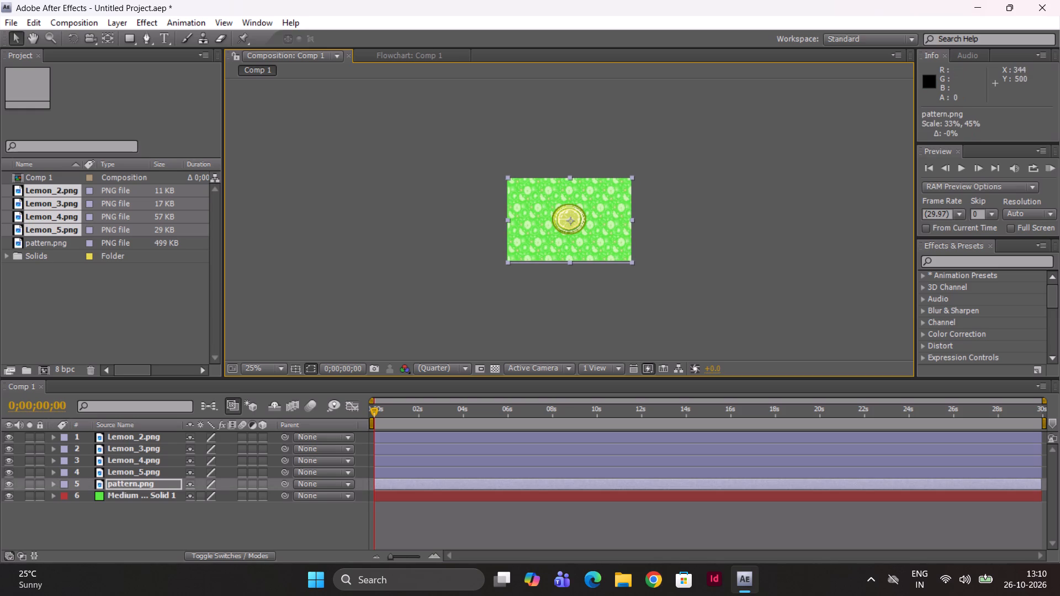
pyautogui.click(570, 264)
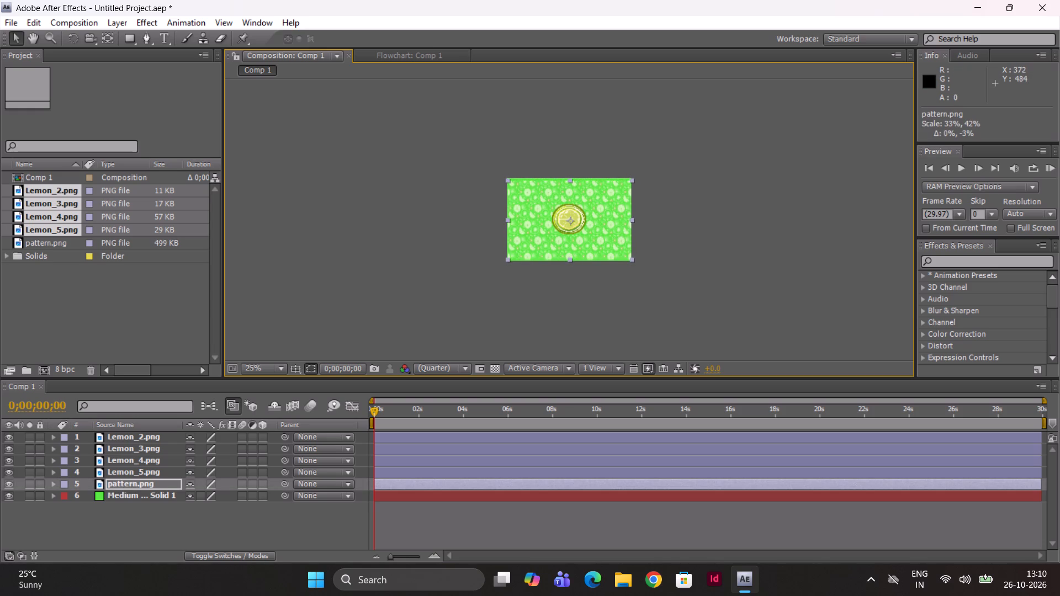
pyautogui.click(570, 177)
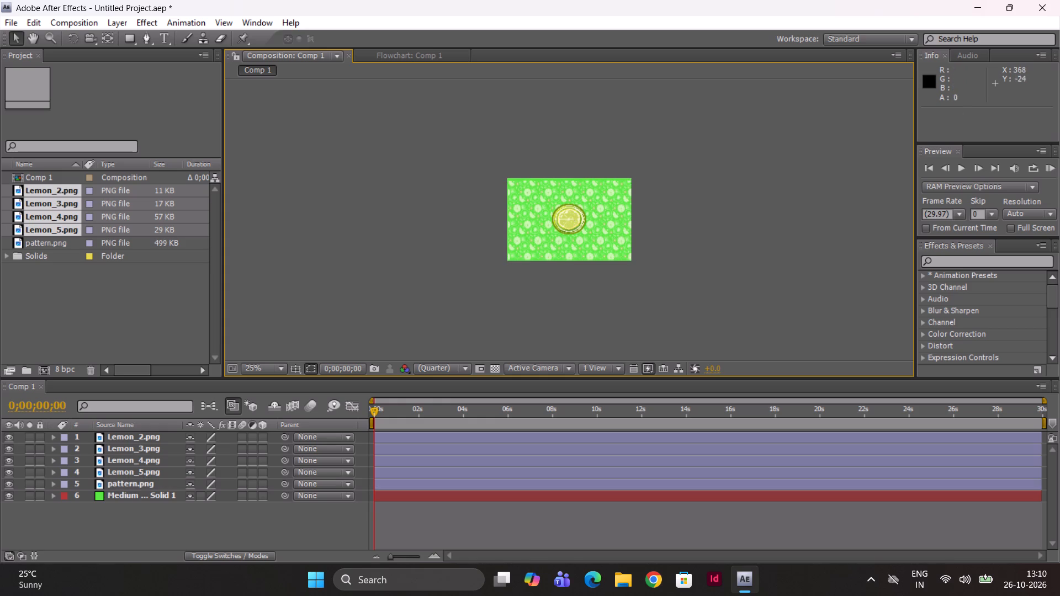
pyautogui.click(570, 188)
pyautogui.click(570, 179)
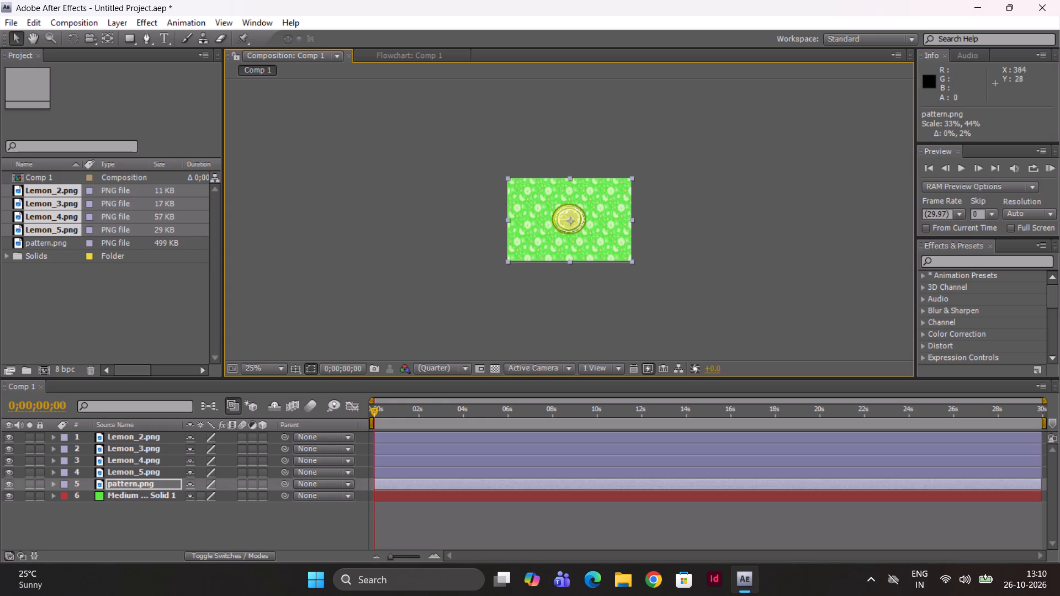
pyautogui.click(582, 207)
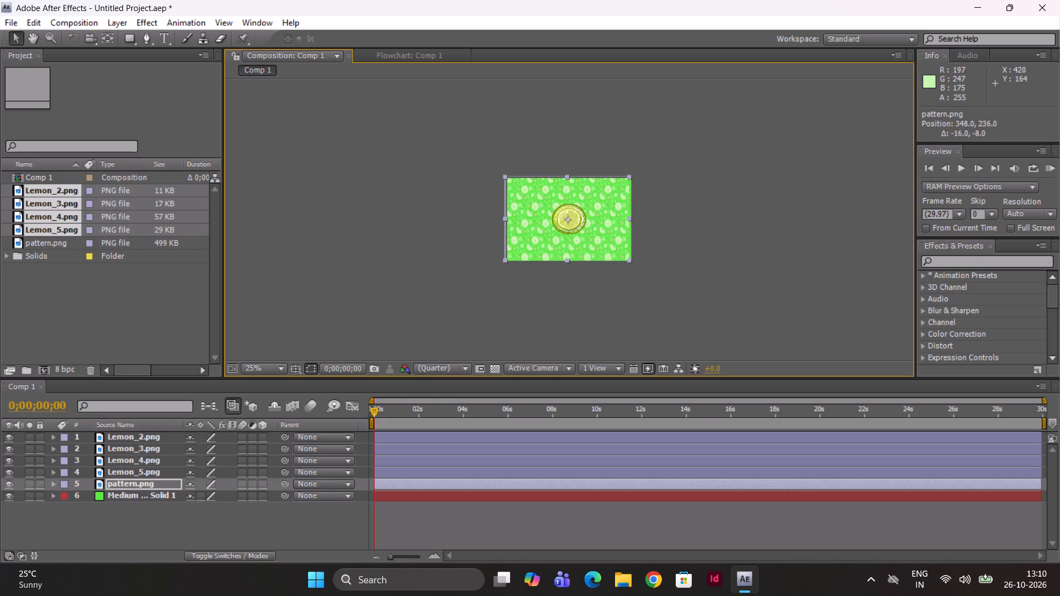
pyautogui.click(665, 206)
# Scale the Lemon_2, Lemon_3, Lemon_4 and Lemon_5 layers together to 45%.
pyautogui.scroll(-2, 602, 231)
pyautogui.scroll(1, 602, 231)
pyautogui.scroll(-1, 602, 231)
pyautogui.scroll(4, 602, 231)
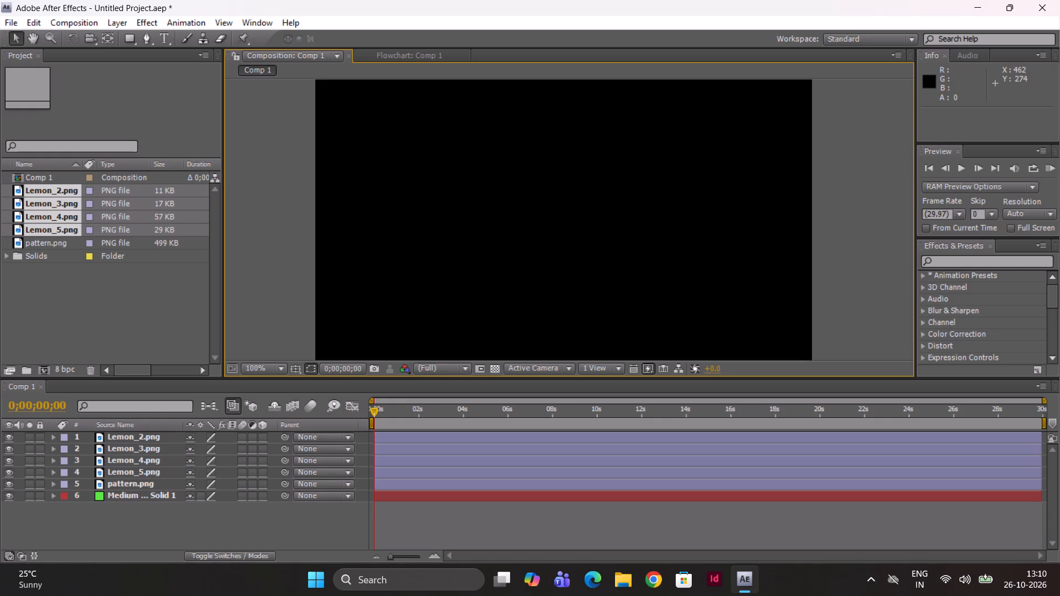
pyautogui.click(567, 229)
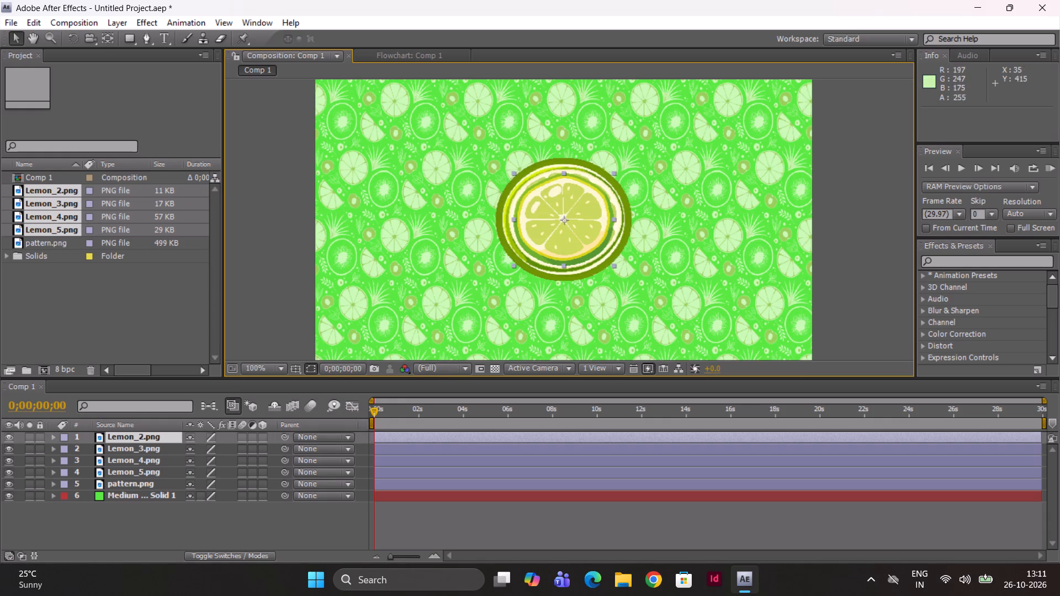
pyautogui.keyDown('ctrl'); pyautogui.click(157, 449); pyautogui.keyUp('ctrl')
pyautogui.keyDown('ctrl'); pyautogui.click(157, 465); pyautogui.keyUp('ctrl')
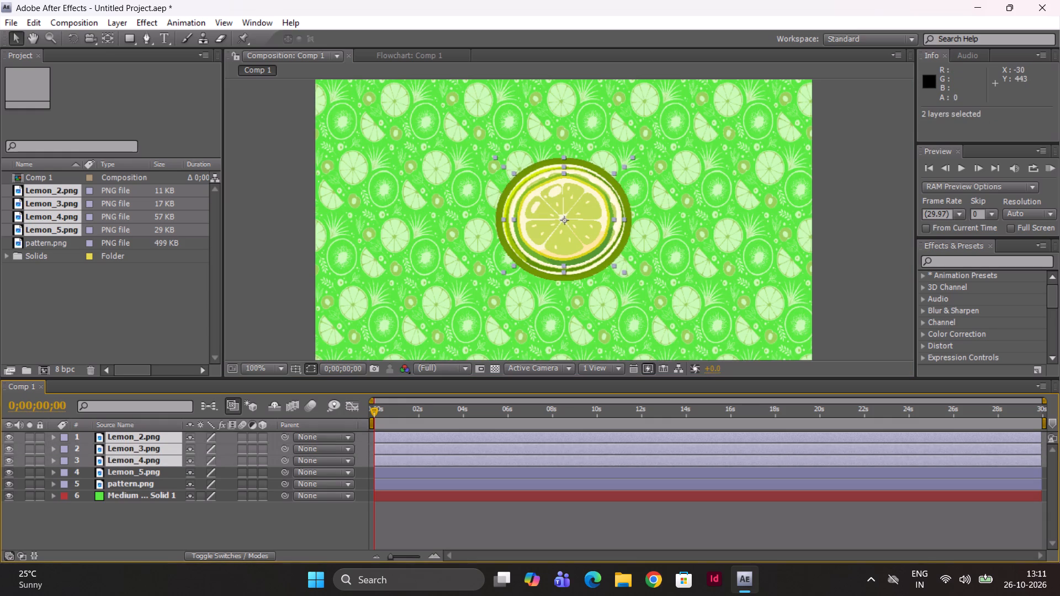
pyautogui.keyDown('ctrl'); pyautogui.click(155, 482); pyautogui.keyUp('ctrl')
pyautogui.keyDown('ctrl'); pyautogui.click(151, 475); pyautogui.keyUp('ctrl')
pyautogui.keyDown('ctrl'); pyautogui.click(151, 485); pyautogui.keyUp('ctrl')
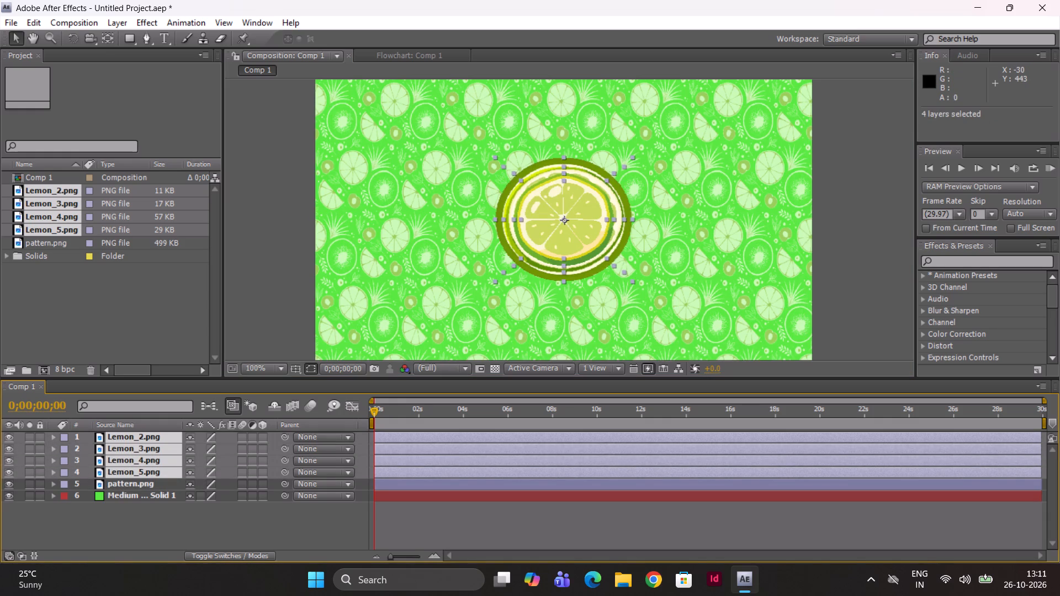
pyautogui.press('s')
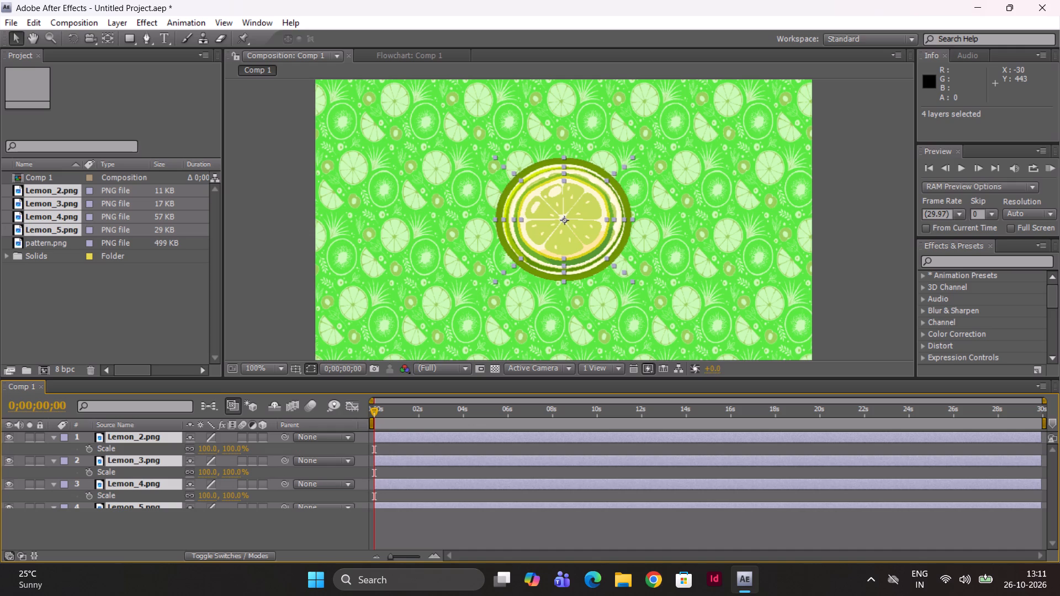
pyautogui.moveTo(209, 451); pyautogui.dragTo(199, 451)
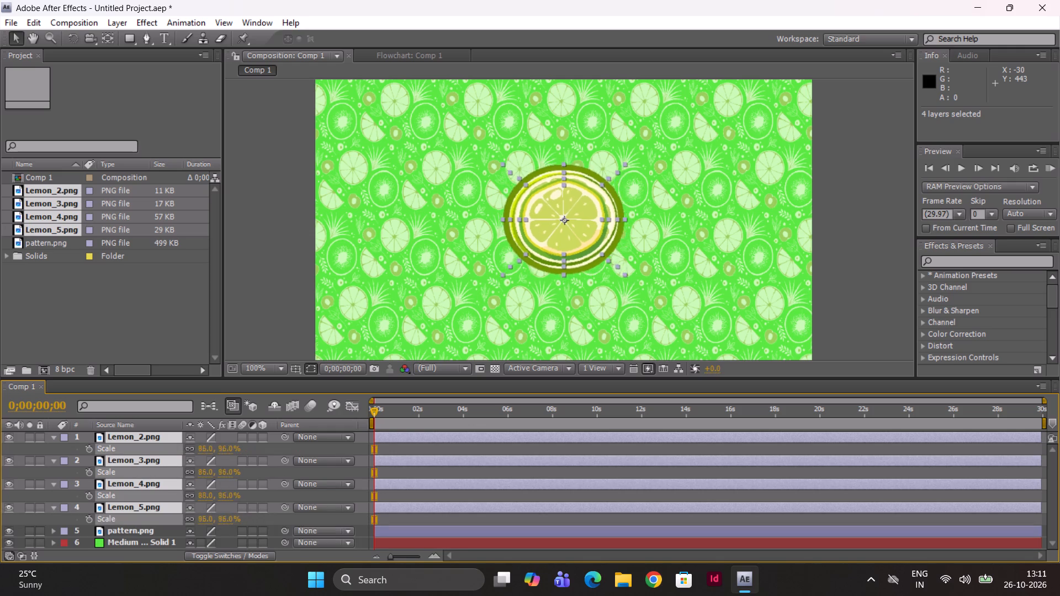
pyautogui.moveTo(199, 451); pyautogui.dragTo(178, 454)
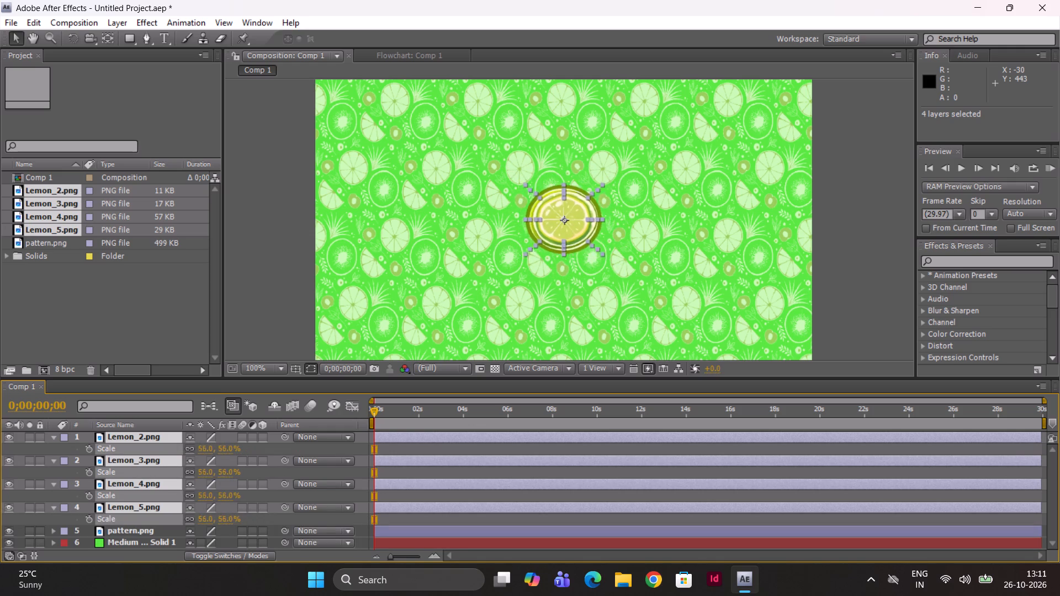
pyautogui.moveTo(178, 454); pyautogui.dragTo(175, 455)
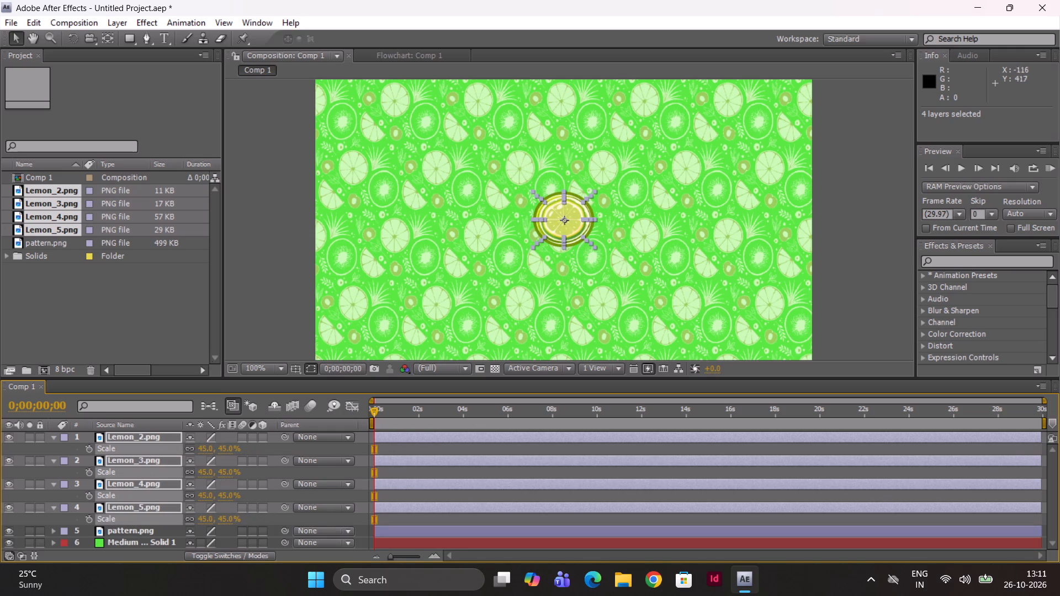
pyautogui.click(254, 328)
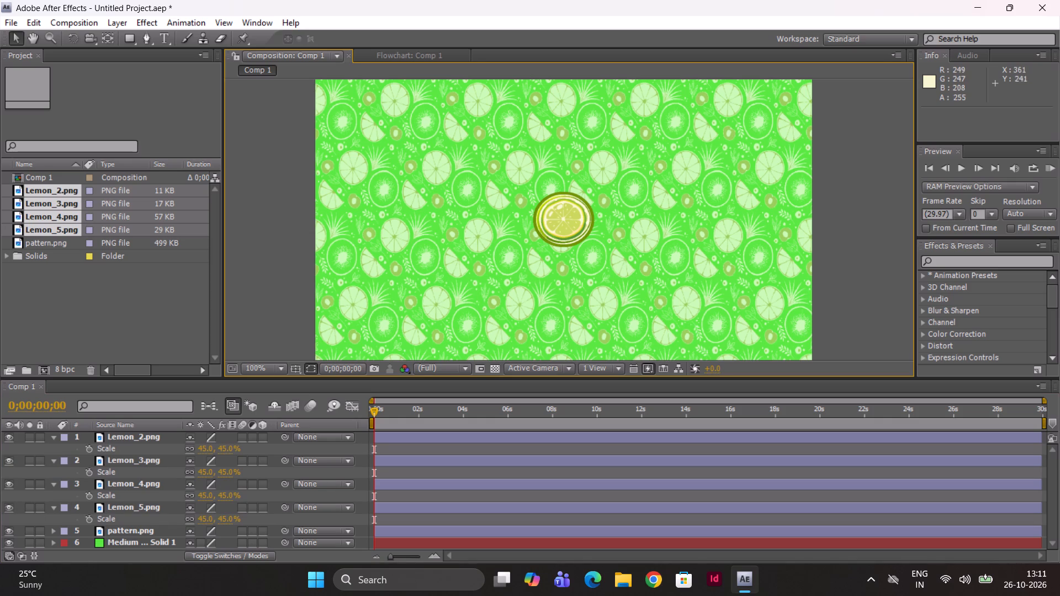
# Spread the slices toward the composition's corners: Lemon_2 upper left, Lemon_3 upper right, Lemon_4 lower left and Lemon_5 lower right.
pyautogui.click(565, 221)
pyautogui.moveTo(565, 221); pyautogui.dragTo(391, 141)
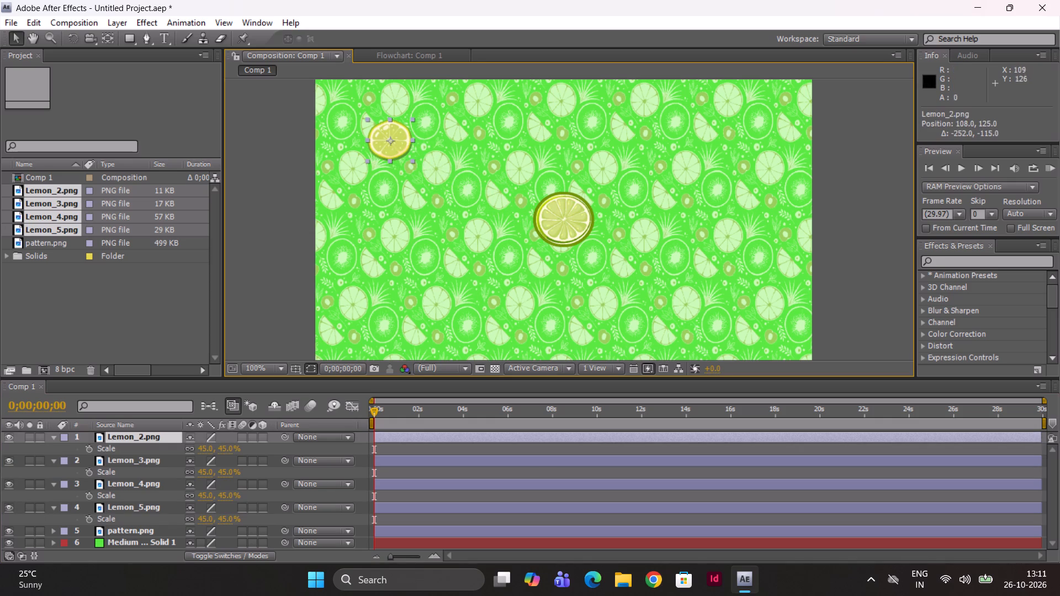
pyautogui.moveTo(560, 210); pyautogui.dragTo(711, 127)
pyautogui.moveTo(568, 219); pyautogui.dragTo(532, 234)
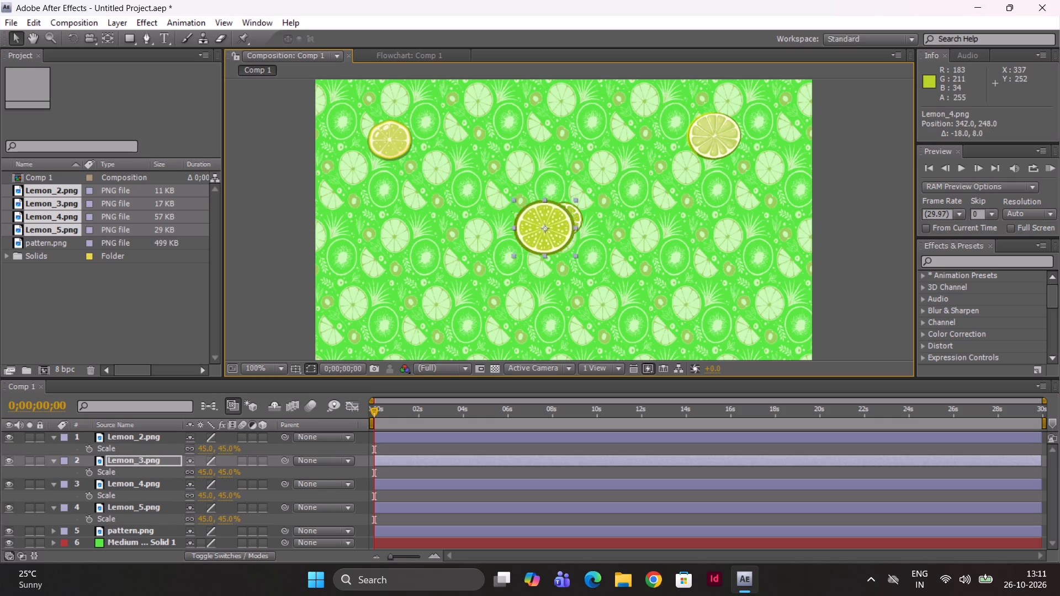
pyautogui.moveTo(532, 234); pyautogui.dragTo(381, 295)
pyautogui.moveTo(554, 221); pyautogui.dragTo(762, 301)
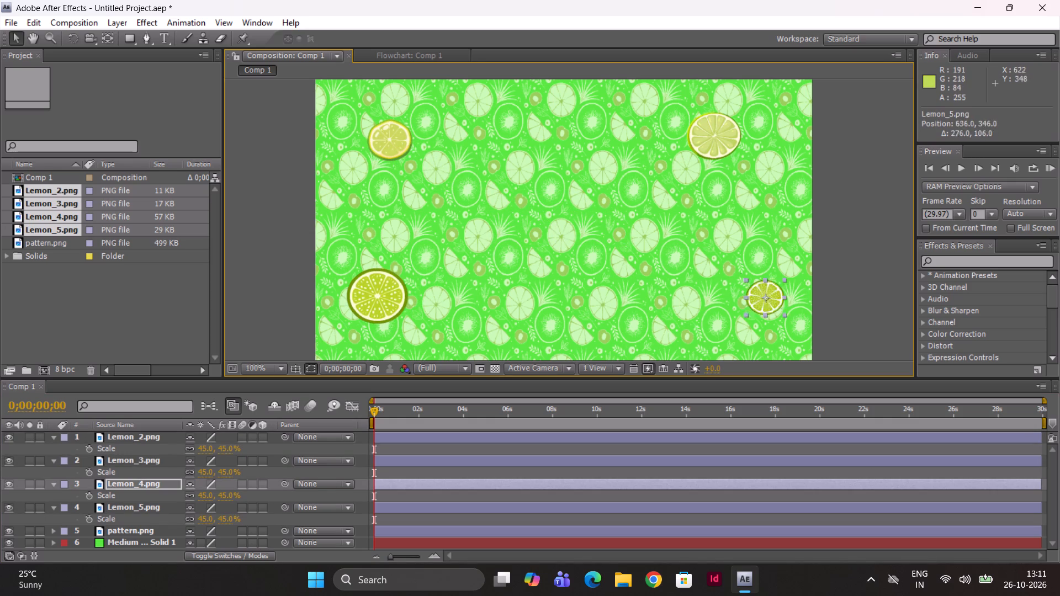
pyautogui.moveTo(762, 301); pyautogui.dragTo(771, 311)
# Duplicate the Lemon_5 slice twice, placing the copies at about 461, 256 and 613, 192.
pyautogui.hotkey('ctrl', 'd')
pyautogui.moveTo(770, 312); pyautogui.dragTo(732, 293)
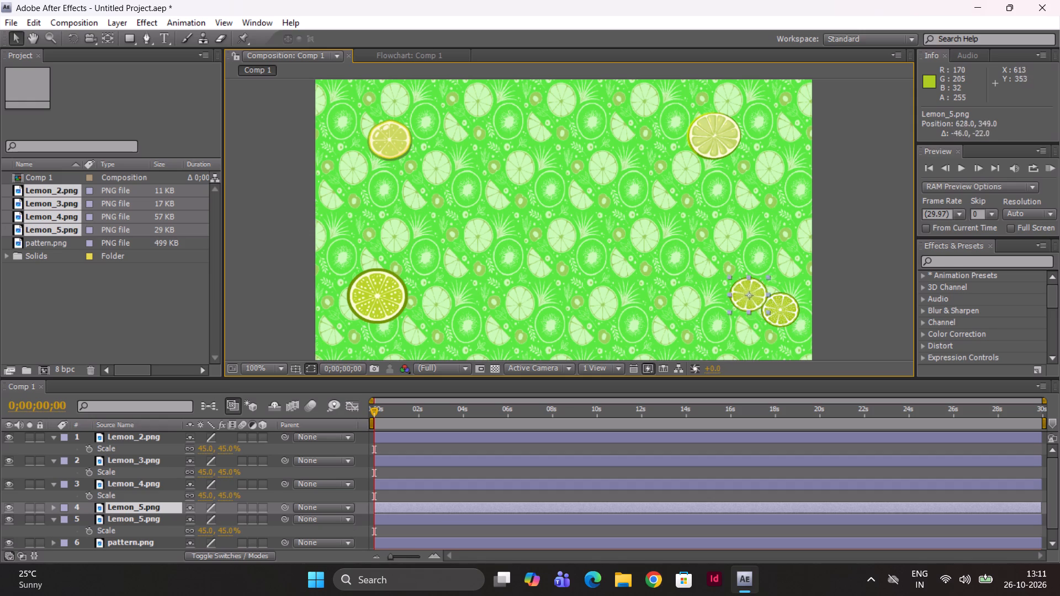
pyautogui.moveTo(732, 293); pyautogui.dragTo(622, 233)
pyautogui.hotkey('ctrl', 'd')
pyautogui.moveTo(642, 233); pyautogui.dragTo(689, 207)
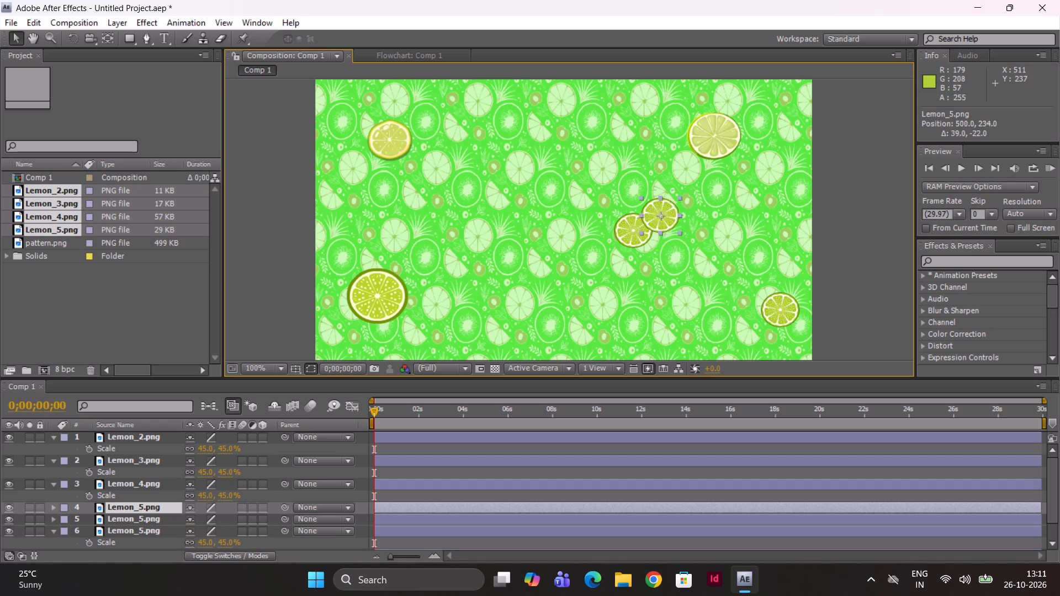
pyautogui.moveTo(689, 207); pyautogui.dragTo(746, 189)
# Duplicate the Lemon_3 slice and place the copy at about 582, 343, beside the lower-right Lemon_5 slice.
pyautogui.keyDown('ctrl'); pyautogui.click(714, 147); pyautogui.keyUp('ctrl')
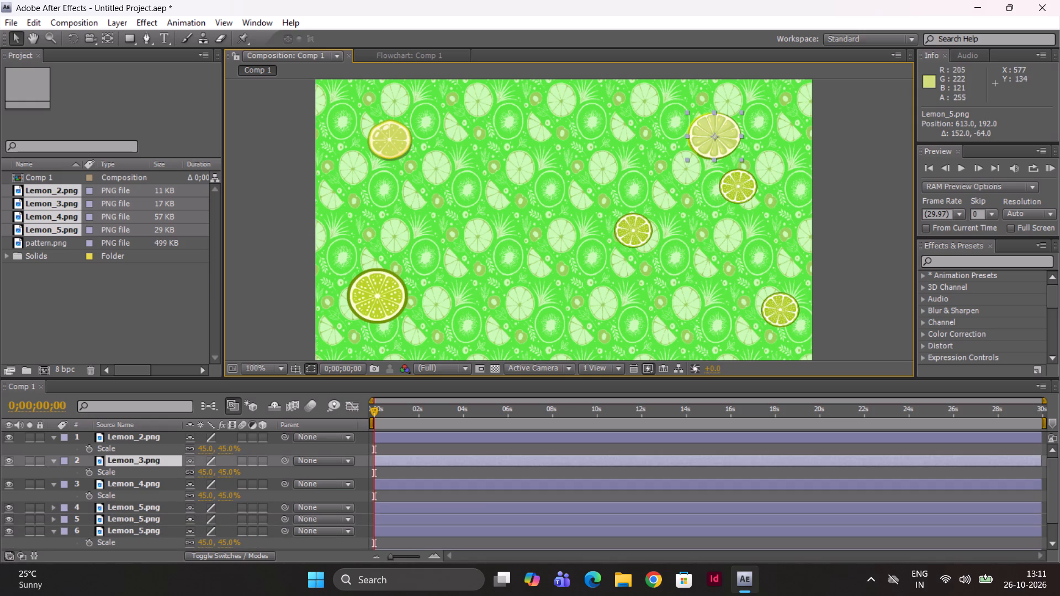
pyautogui.hotkey('ctrl', 'd')
pyautogui.moveTo(714, 147); pyautogui.dragTo(716, 300)
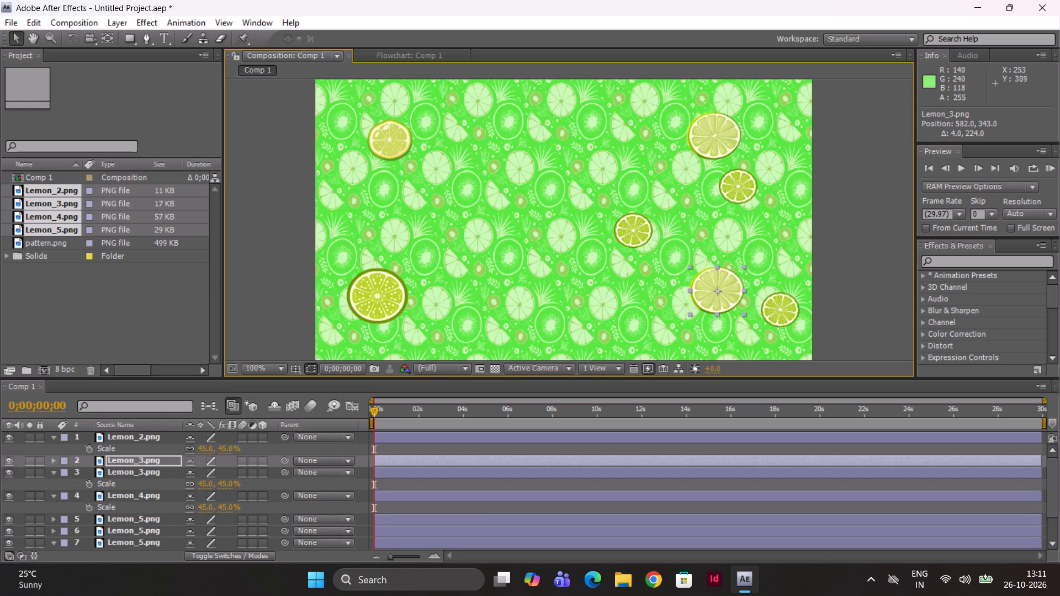
# Duplicate the Lemon_4 slice twice, spreading the three slices down the frame's left side, and shift Lemon_2 to about 269, 105.
pyautogui.keyDown('ctrl'); pyautogui.moveTo(381, 301); pyautogui.dragTo(430, 323); pyautogui.keyUp('ctrl')
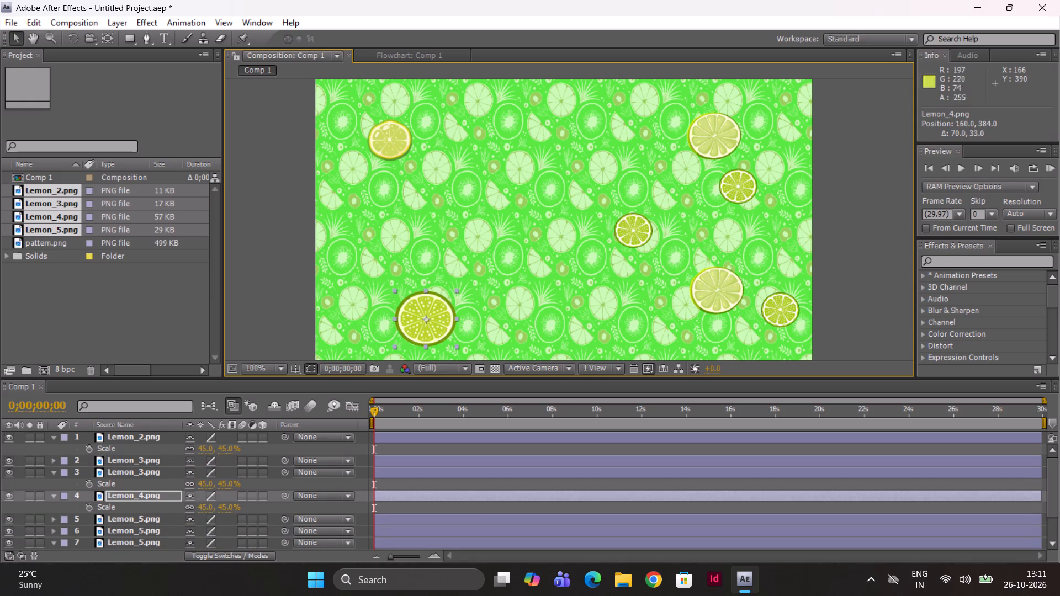
pyautogui.hotkey('ctrl', 'd')
pyautogui.keyDown('ctrl'); pyautogui.moveTo(430, 323); pyautogui.dragTo(449, 229); pyautogui.keyUp('ctrl')
pyautogui.hotkey('ctrl', 'd')
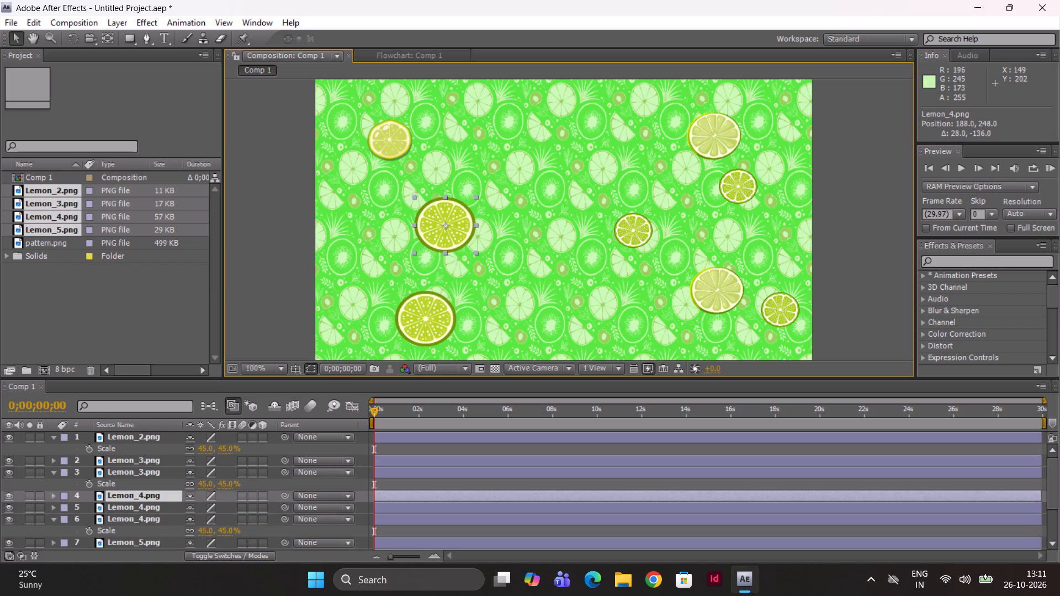
pyautogui.moveTo(394, 143); pyautogui.dragTo(500, 126)
pyautogui.moveTo(448, 224); pyautogui.dragTo(377, 150)
pyautogui.click(446, 233)
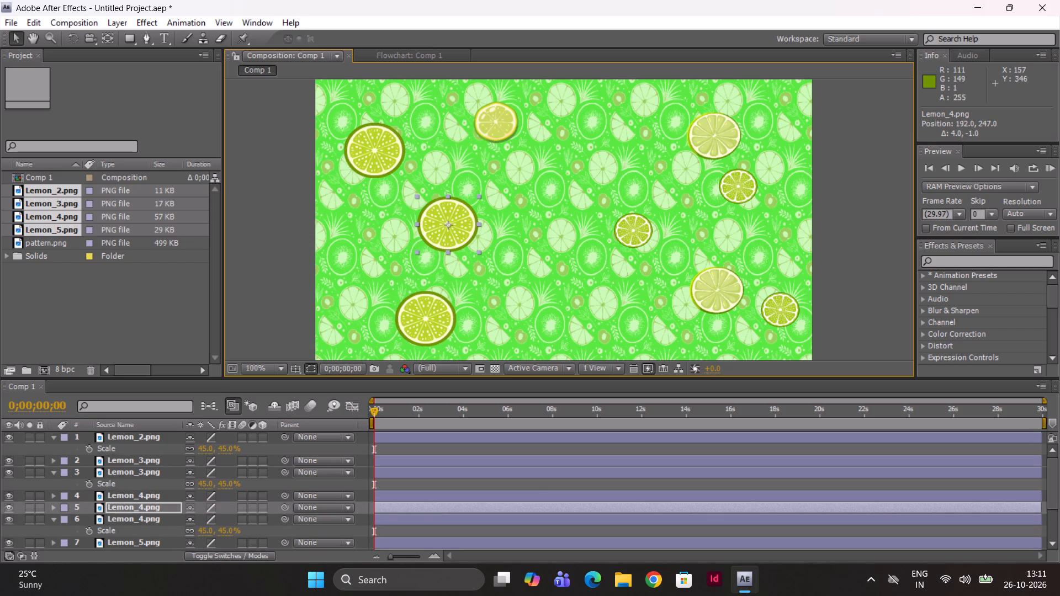
pyautogui.moveTo(426, 318); pyautogui.dragTo(377, 306)
pyautogui.click(496, 135)
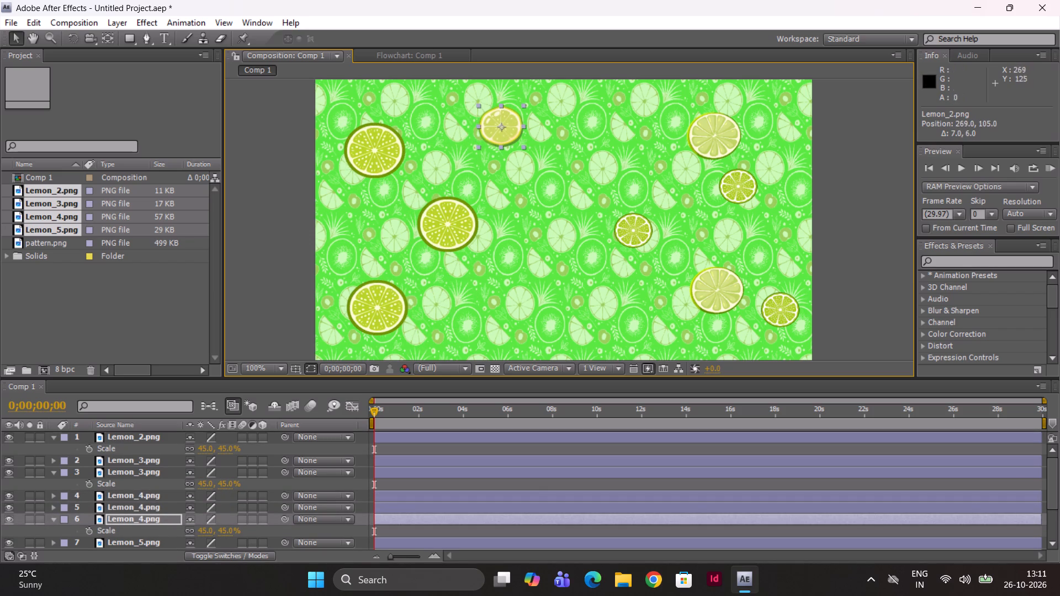
# Move the middle Lemon_4 to the lower right, the central Lemon_5 left of centre, and the lower-right Lemon_3 to about 428, 171.
pyautogui.moveTo(443, 221); pyautogui.dragTo(482, 259)
pyautogui.moveTo(618, 236); pyautogui.dragTo(522, 216)
pyautogui.moveTo(496, 263); pyautogui.dragTo(638, 302)
pyautogui.moveTo(710, 286); pyautogui.dragTo(602, 163)
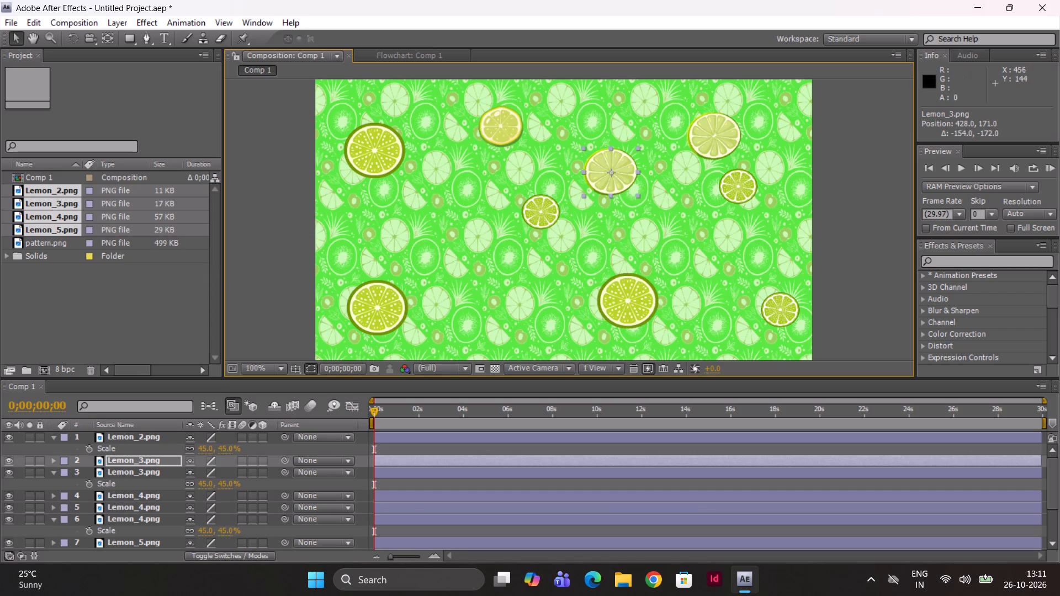
# Duplicate the central Lemon_3 slice and place the copy in the frame's lower part, left of centre.
pyautogui.hotkey('ctrl', 'd')
pyautogui.moveTo(611, 180); pyautogui.dragTo(605, 190)
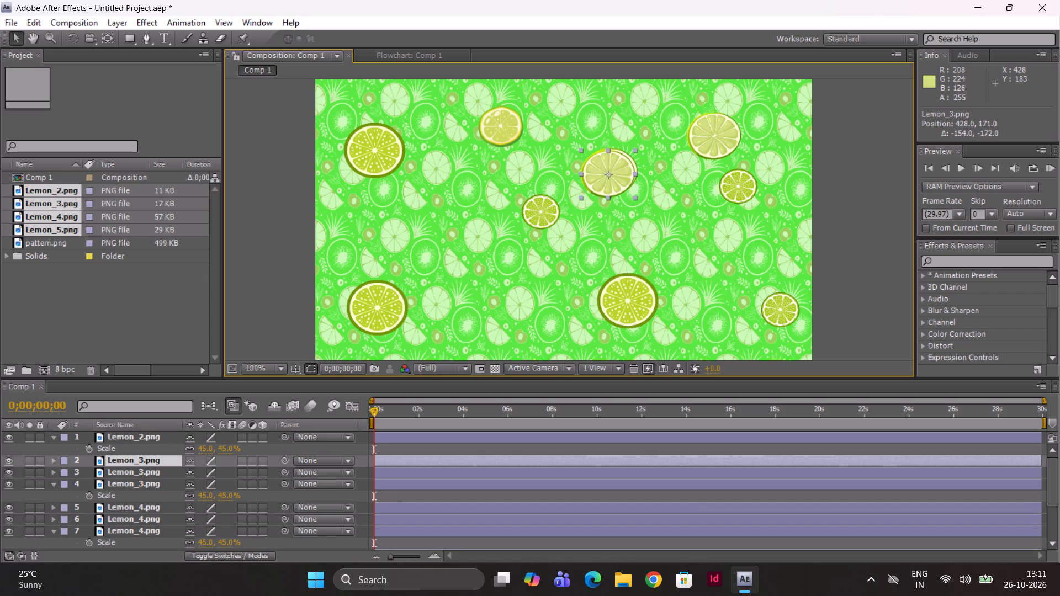
pyautogui.moveTo(605, 190); pyautogui.dragTo(489, 314)
# Move the lower-right Lemon_4 slice up near the frame's right edge and the corner Lemon_5 slice to about 455, 427.
pyautogui.moveTo(636, 296); pyautogui.dragTo(791, 235)
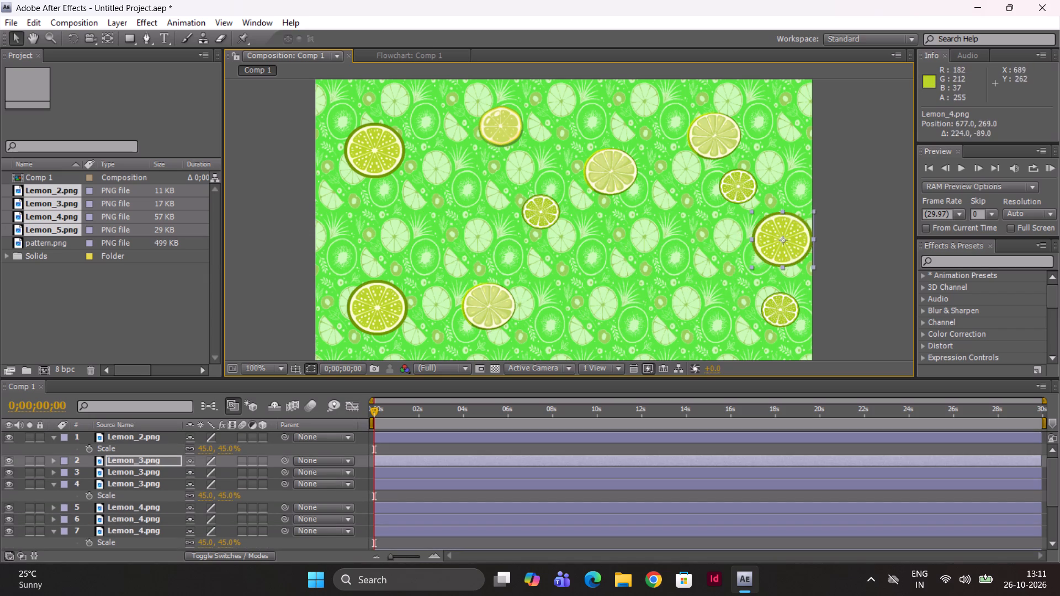
pyautogui.moveTo(791, 235); pyautogui.dragTo(761, 244)
pyautogui.moveTo(775, 304); pyautogui.dragTo(617, 343)
# Move the central Lemon_3 slice up near the frame's top and the upper-right Lemon_3 slice down to about 554, 370.
pyautogui.moveTo(612, 181); pyautogui.dragTo(617, 169)
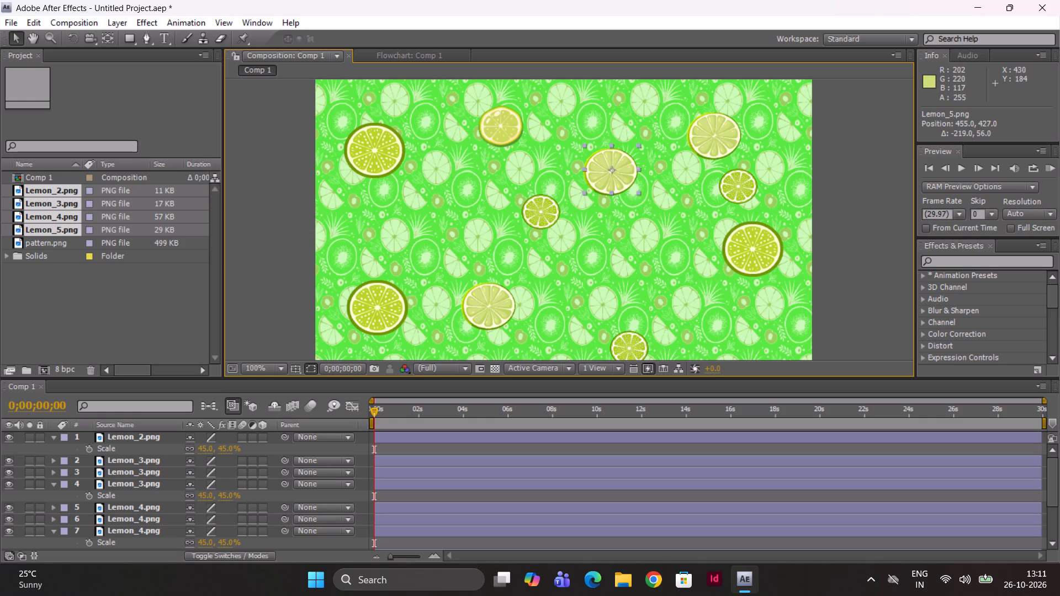
pyautogui.moveTo(617, 169); pyautogui.dragTo(640, 129)
pyautogui.moveTo(699, 138); pyautogui.dragTo(683, 311)
# Raise the upper-right Lemon_5 slice toward the top corner and shift the Lemon_4 slice below it slightly upward and outward.
pyautogui.moveTo(745, 190); pyautogui.dragTo(746, 173)
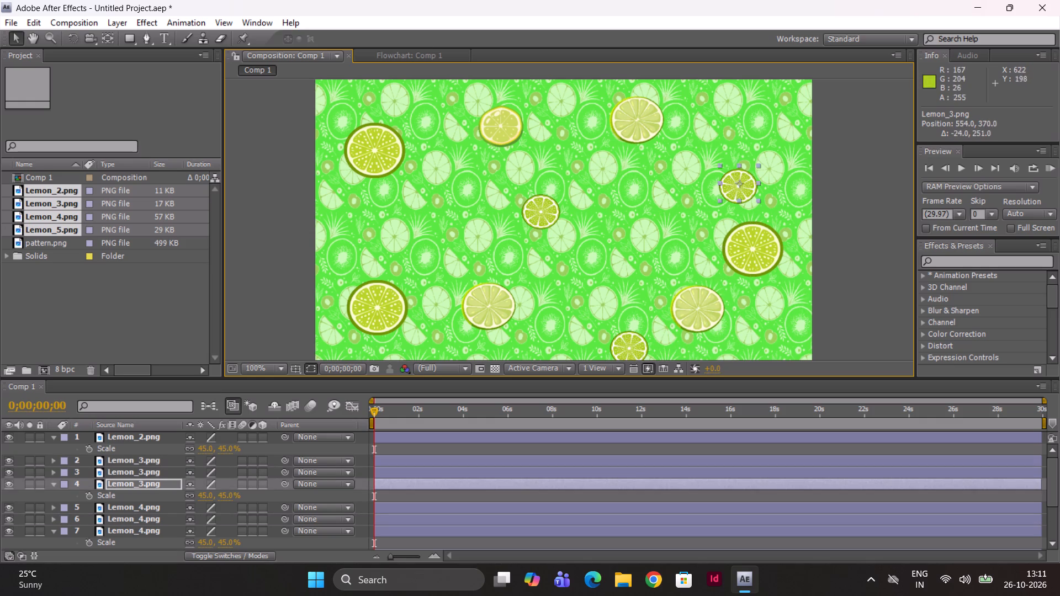
pyautogui.moveTo(746, 173); pyautogui.dragTo(751, 134)
pyautogui.click(751, 224)
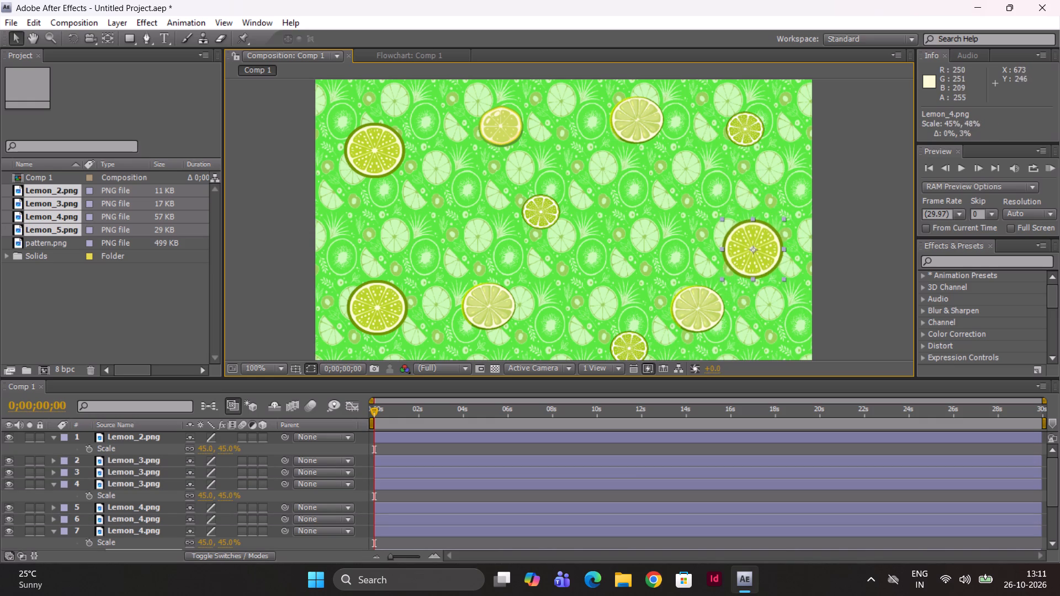
pyautogui.moveTo(766, 244); pyautogui.dragTo(772, 231)
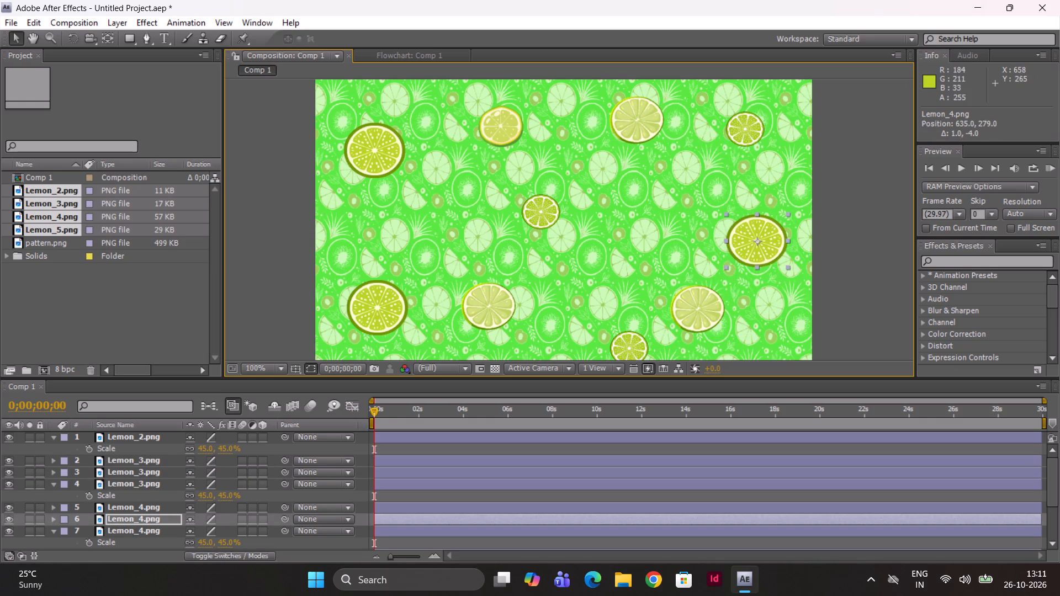
pyautogui.moveTo(772, 231); pyautogui.dragTo(777, 215)
# Reposition the central Lemon_5 right of centre, the bottom Lemon_5 to the lower left area, and the lower-left Lemon_3 to bottom centre.
pyautogui.moveTo(551, 216); pyautogui.dragTo(624, 228)
pyautogui.moveTo(623, 348); pyautogui.dragTo(581, 321)
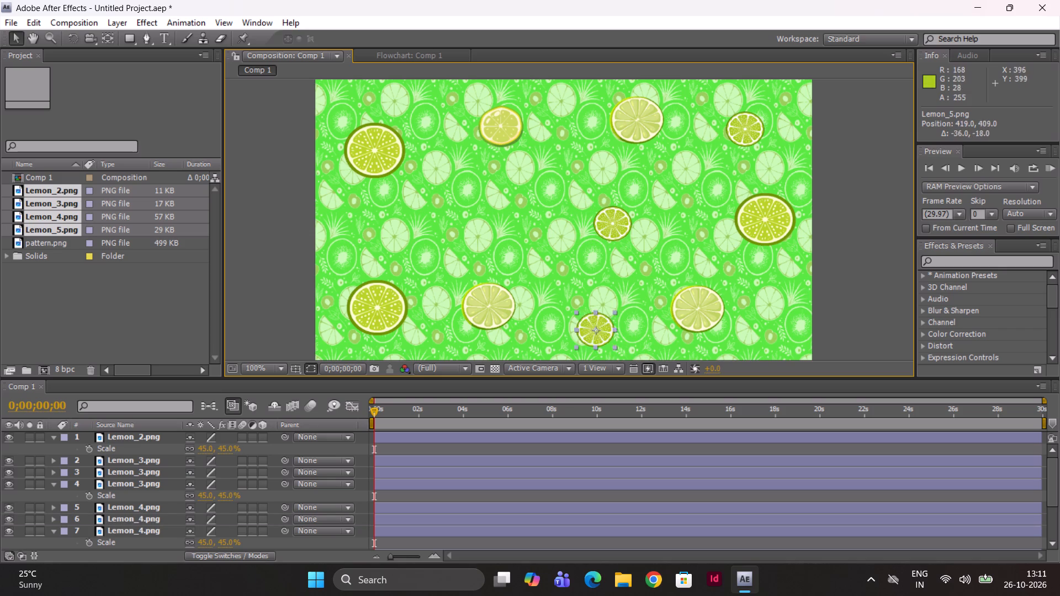
pyautogui.moveTo(581, 321); pyautogui.dragTo(569, 309)
pyautogui.moveTo(498, 306); pyautogui.dragTo(529, 212)
pyautogui.moveTo(569, 295); pyautogui.dragTo(478, 258)
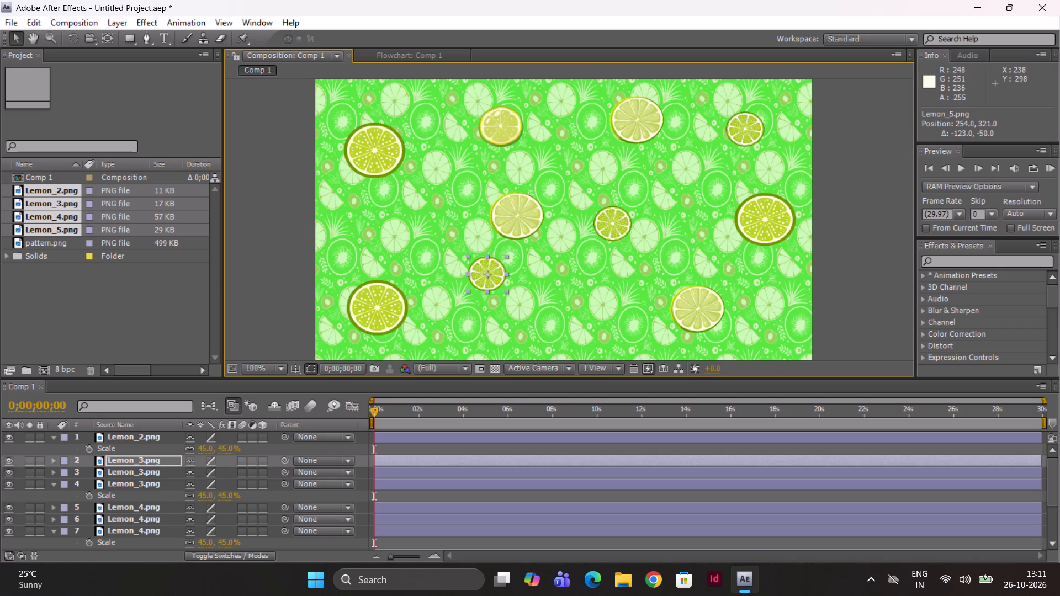
pyautogui.moveTo(478, 258); pyautogui.dragTo(473, 255)
pyautogui.moveTo(520, 223); pyautogui.dragTo(549, 300)
pyautogui.moveTo(548, 299); pyautogui.dragTo(558, 328)
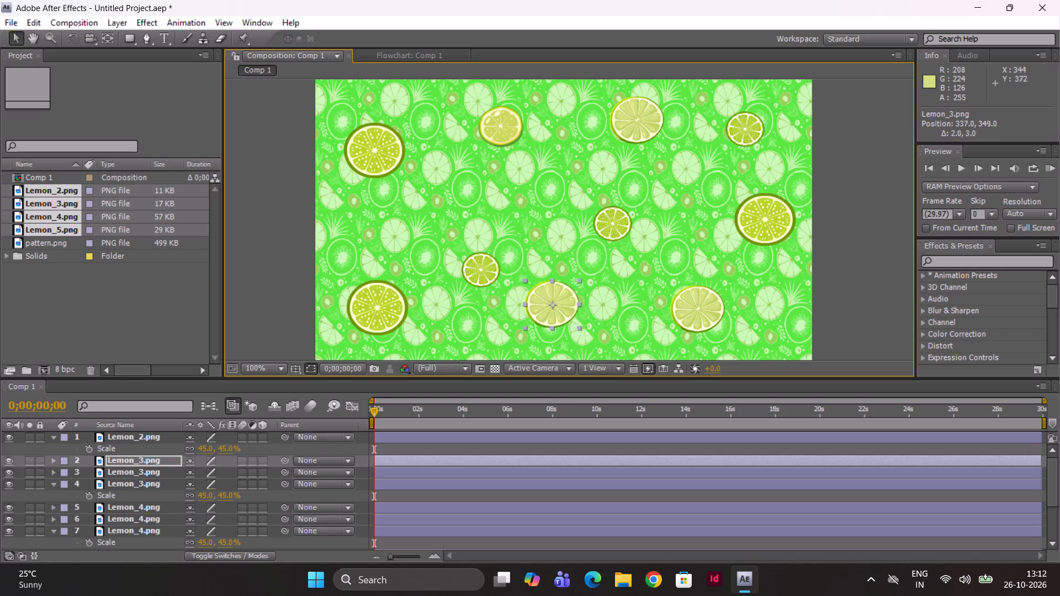
pyautogui.moveTo(558, 328); pyautogui.dragTo(560, 332)
# Rearrange the left-side slices: Lemon_4 at the left edge and about 121, 105, Lemon_5 lower left, and Lemon_3 at the bottom edge.
pyautogui.moveTo(397, 307); pyautogui.dragTo(404, 257)
pyautogui.moveTo(377, 167); pyautogui.dragTo(438, 136)
pyautogui.moveTo(389, 259); pyautogui.dragTo(373, 254)
pyautogui.moveTo(489, 275); pyautogui.dragTo(417, 302)
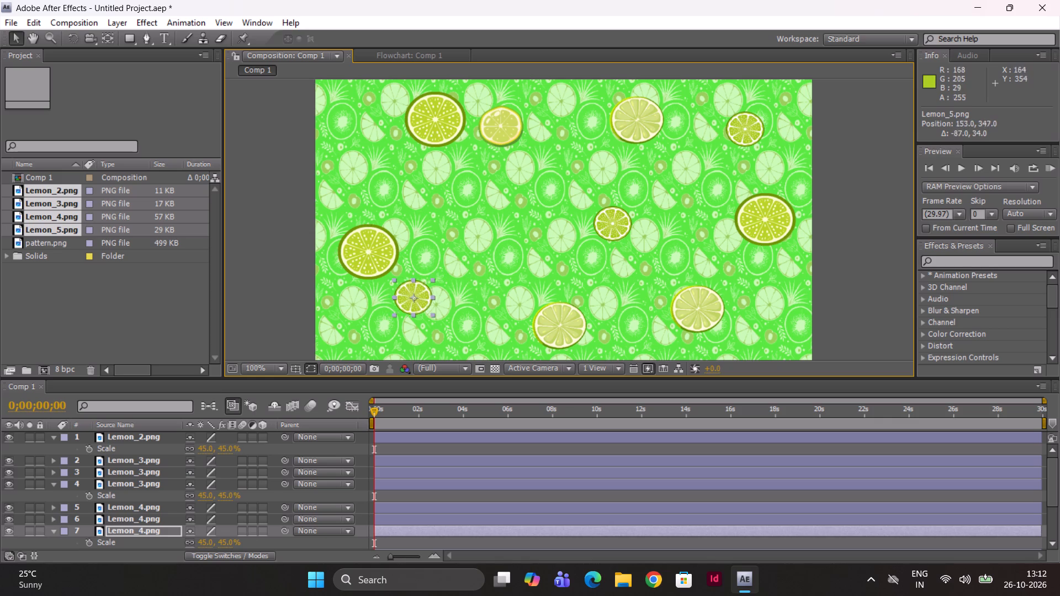
pyautogui.moveTo(548, 326); pyautogui.dragTo(485, 342)
pyautogui.moveTo(442, 138); pyautogui.dragTo(403, 146)
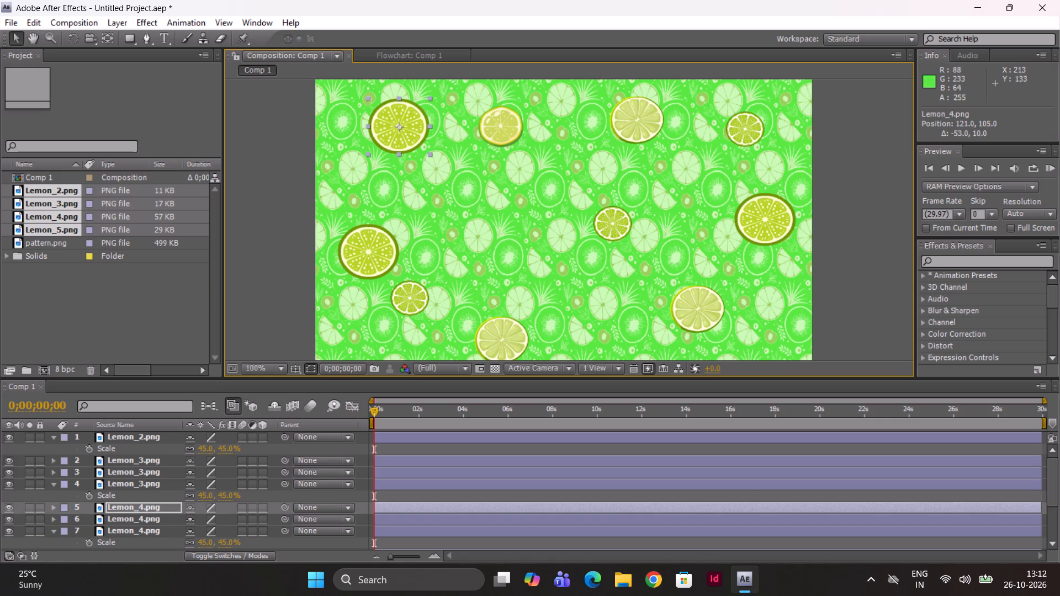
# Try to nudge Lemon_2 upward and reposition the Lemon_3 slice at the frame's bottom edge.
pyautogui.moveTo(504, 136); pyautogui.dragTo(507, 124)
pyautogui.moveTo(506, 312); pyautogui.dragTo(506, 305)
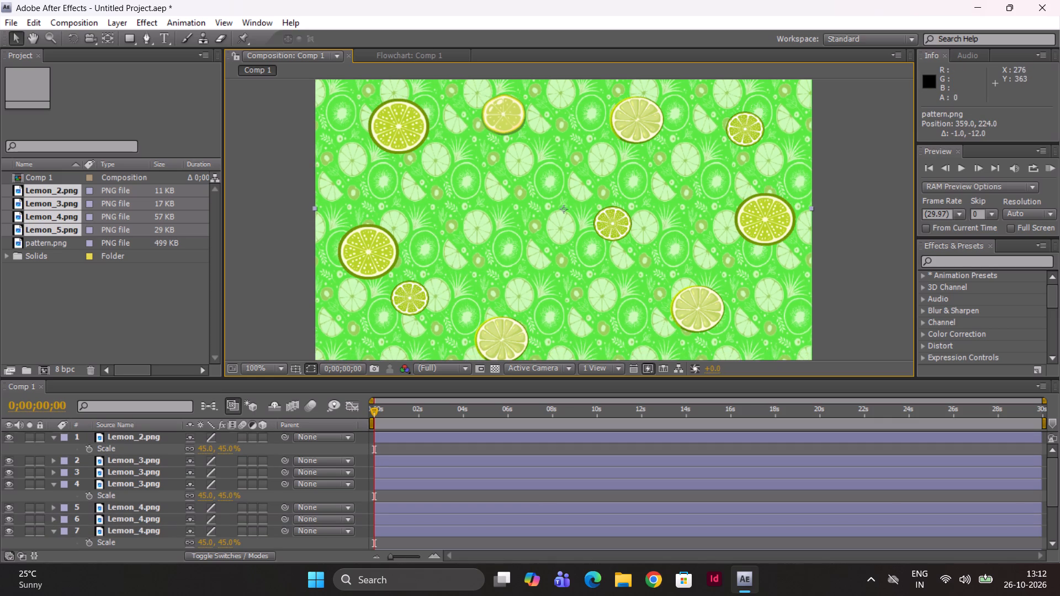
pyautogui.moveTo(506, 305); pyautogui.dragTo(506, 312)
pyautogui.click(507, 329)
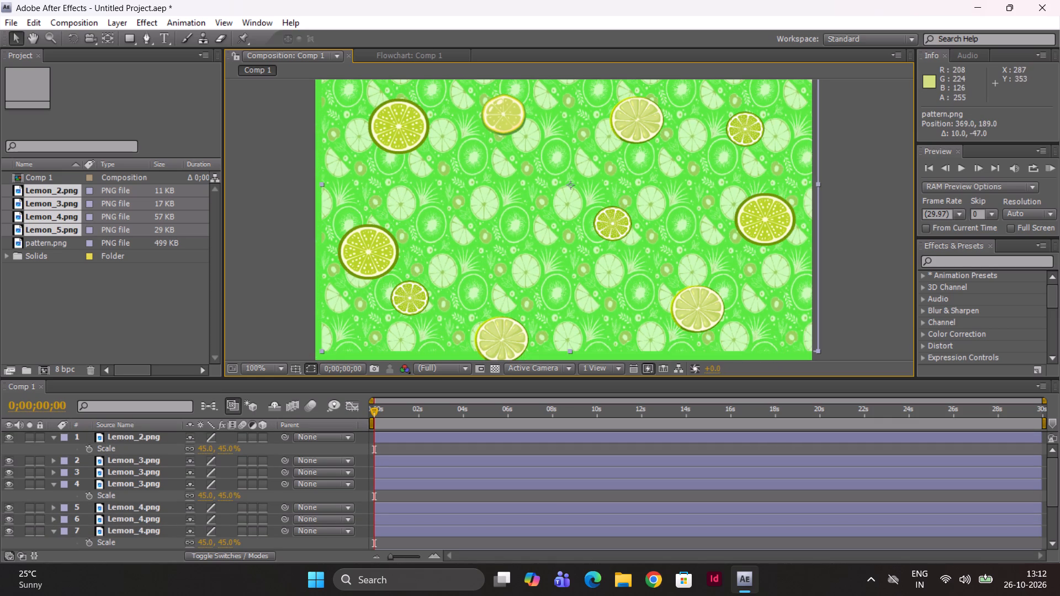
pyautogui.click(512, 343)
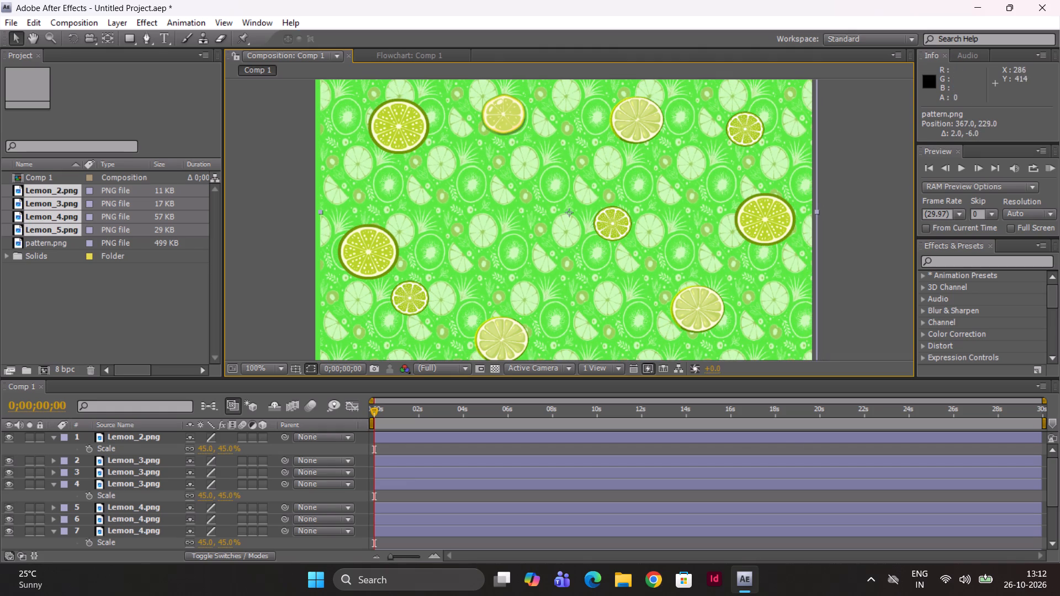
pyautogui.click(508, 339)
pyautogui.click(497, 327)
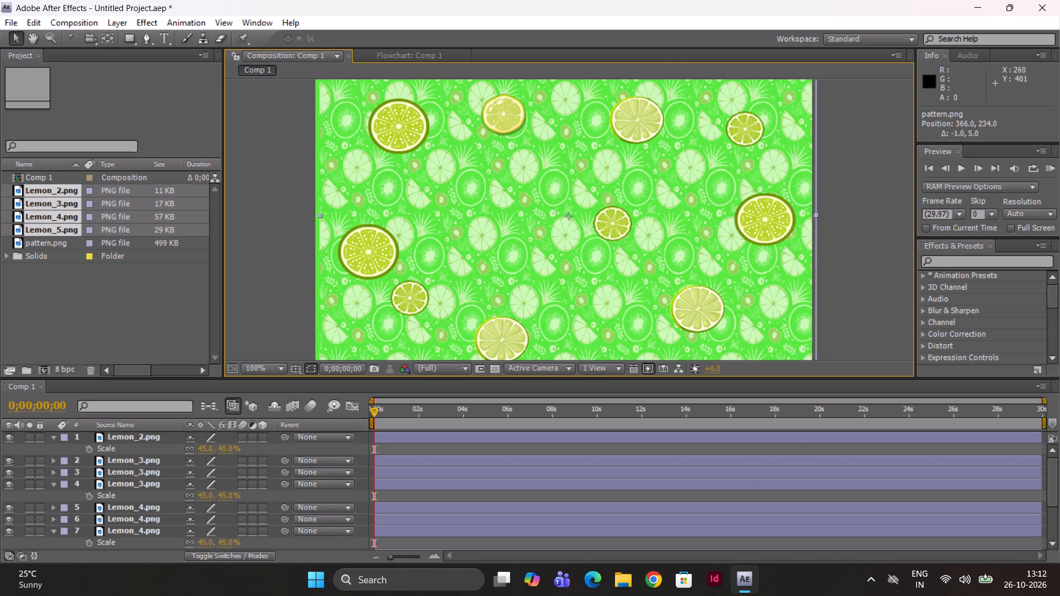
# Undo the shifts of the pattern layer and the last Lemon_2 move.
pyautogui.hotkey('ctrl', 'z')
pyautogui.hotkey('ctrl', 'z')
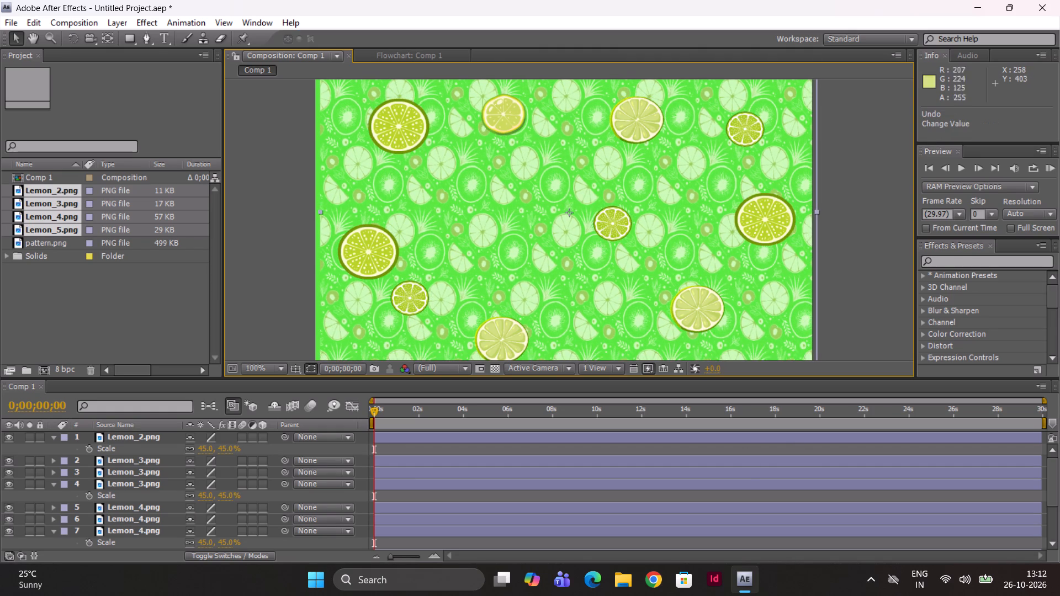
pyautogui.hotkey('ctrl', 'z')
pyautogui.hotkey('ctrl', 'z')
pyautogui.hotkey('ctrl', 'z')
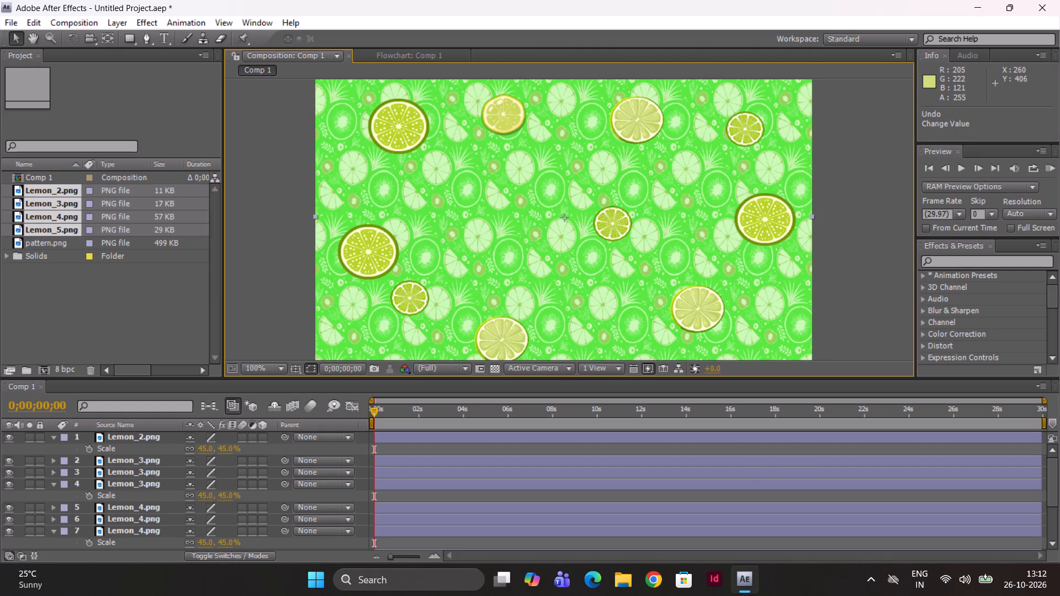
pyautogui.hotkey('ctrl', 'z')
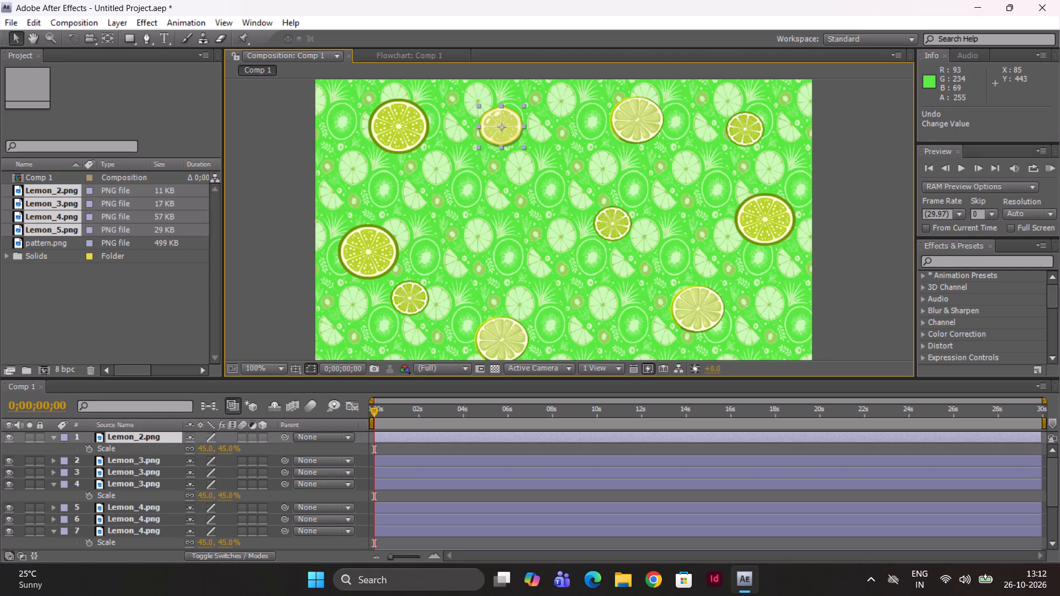
# Select the Lemon_3, Lemon_4 and Lemon_5 layers one by one to identify which slice each represents.
pyautogui.click(122, 476)
pyautogui.click(136, 517)
pyautogui.click(150, 485)
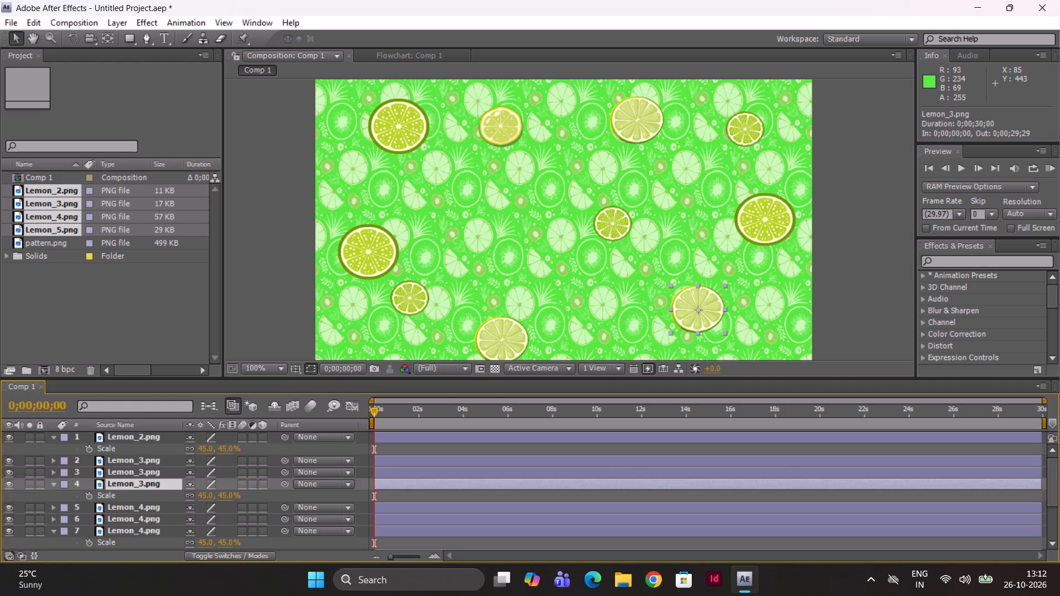
pyautogui.click(151, 471)
pyautogui.click(144, 532)
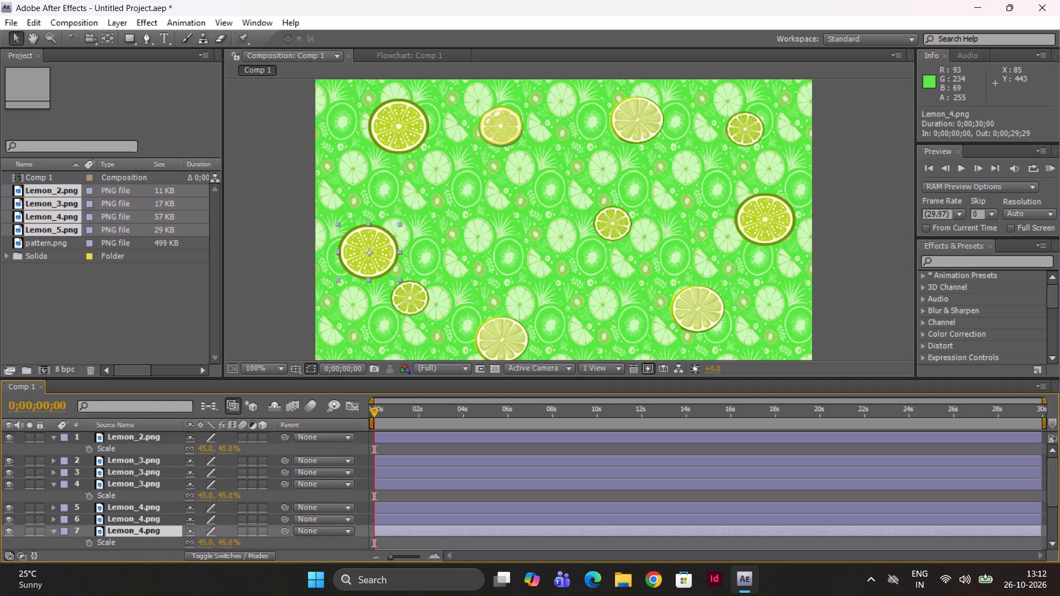
pyautogui.click(140, 525)
pyautogui.click(143, 514)
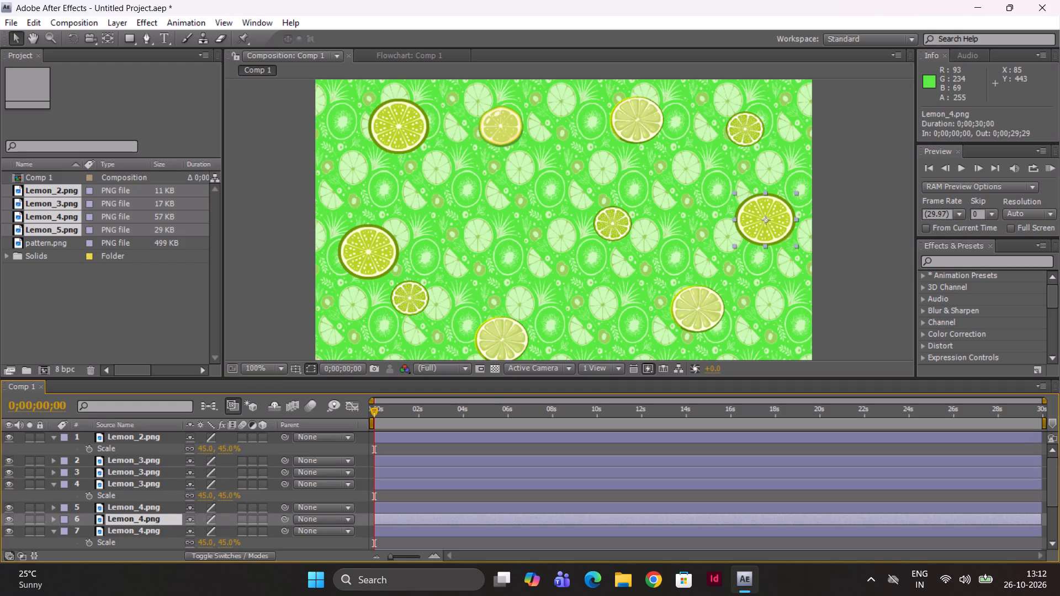
pyautogui.moveTo(1048, 471); pyautogui.dragTo(1058, 526)
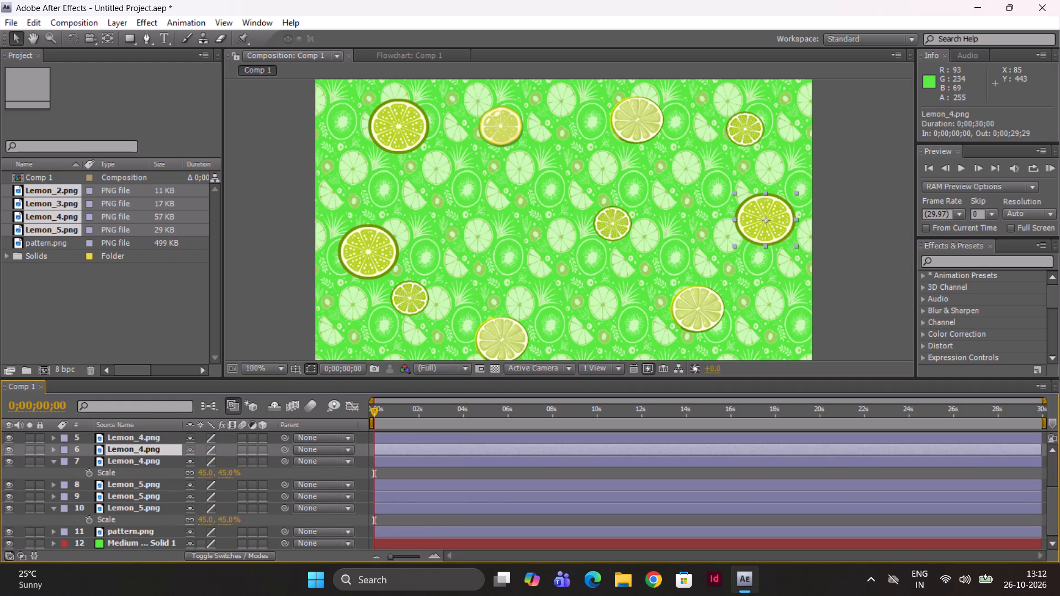
pyautogui.click(151, 486)
pyautogui.click(145, 508)
pyautogui.click(144, 517)
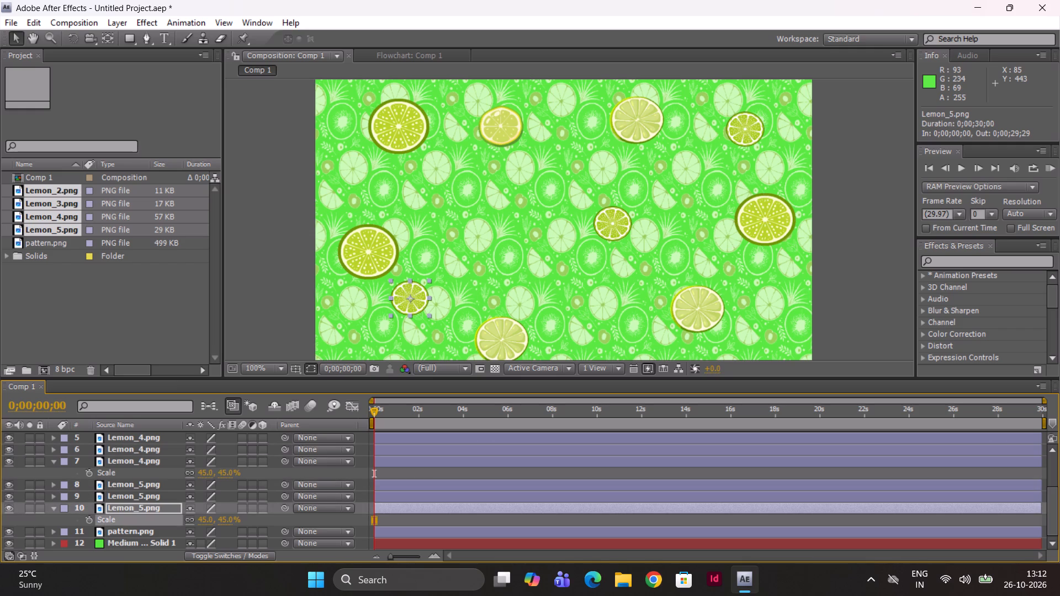
pyautogui.click(144, 526)
pyautogui.click(141, 509)
pyautogui.click(138, 498)
pyautogui.click(138, 491)
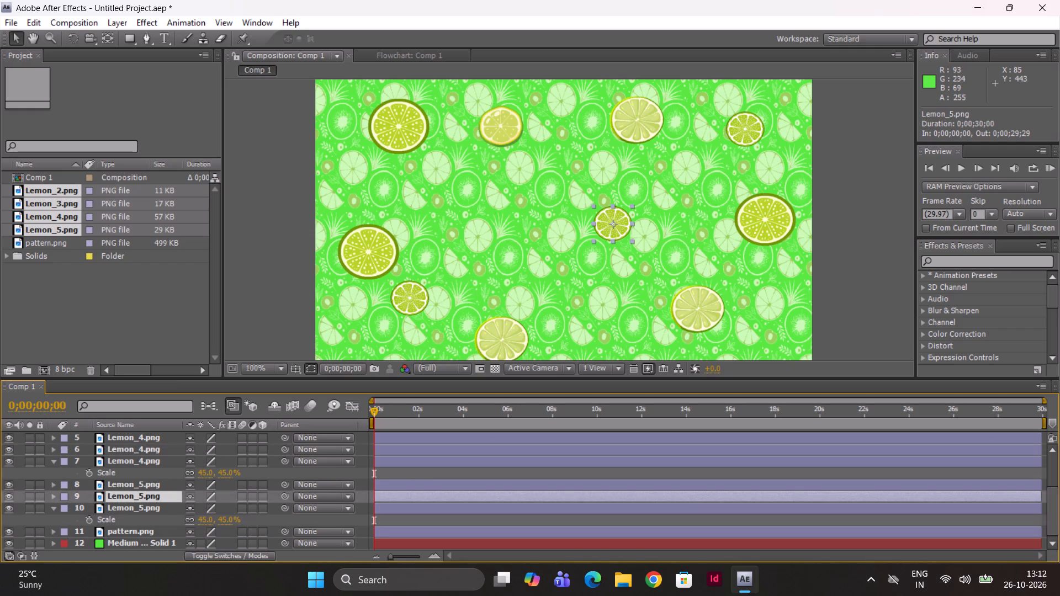
pyautogui.click(141, 485)
# Reposition the bottom-edge Lemon_3 slice left of centre, the middle Lemon_5 slightly farther right, and the lower-left Lemon_5 to about 166, 386.
pyautogui.click(503, 340)
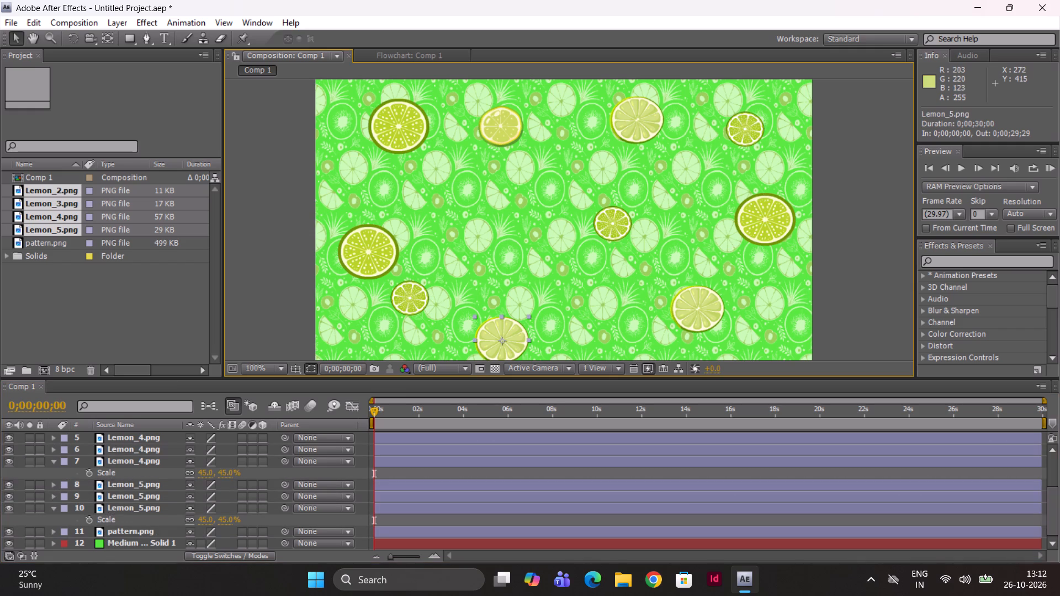
pyautogui.moveTo(503, 340); pyautogui.dragTo(510, 309)
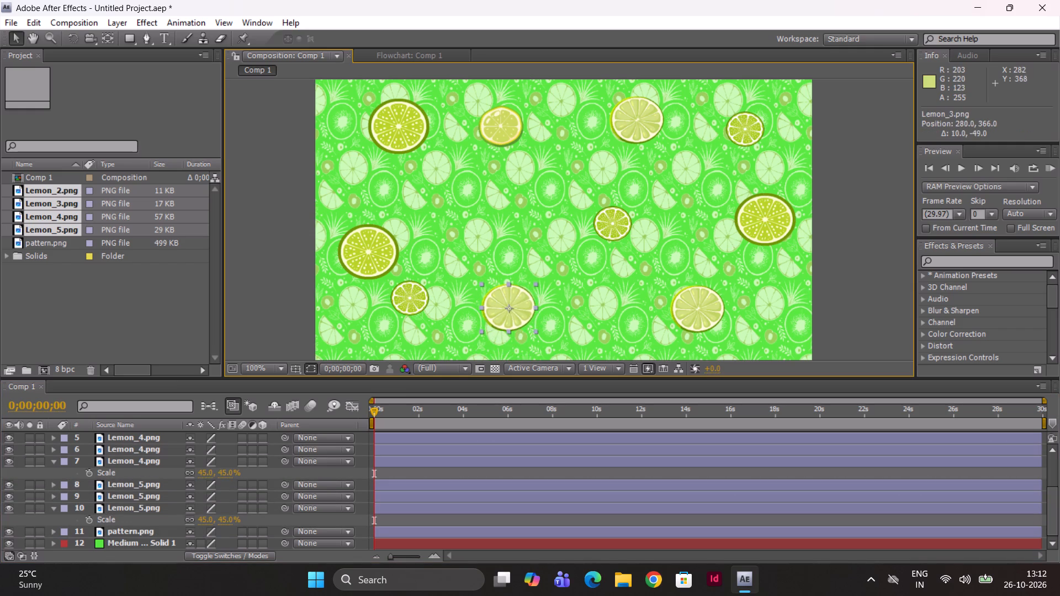
pyautogui.moveTo(510, 309); pyautogui.dragTo(526, 324)
pyautogui.click(618, 223)
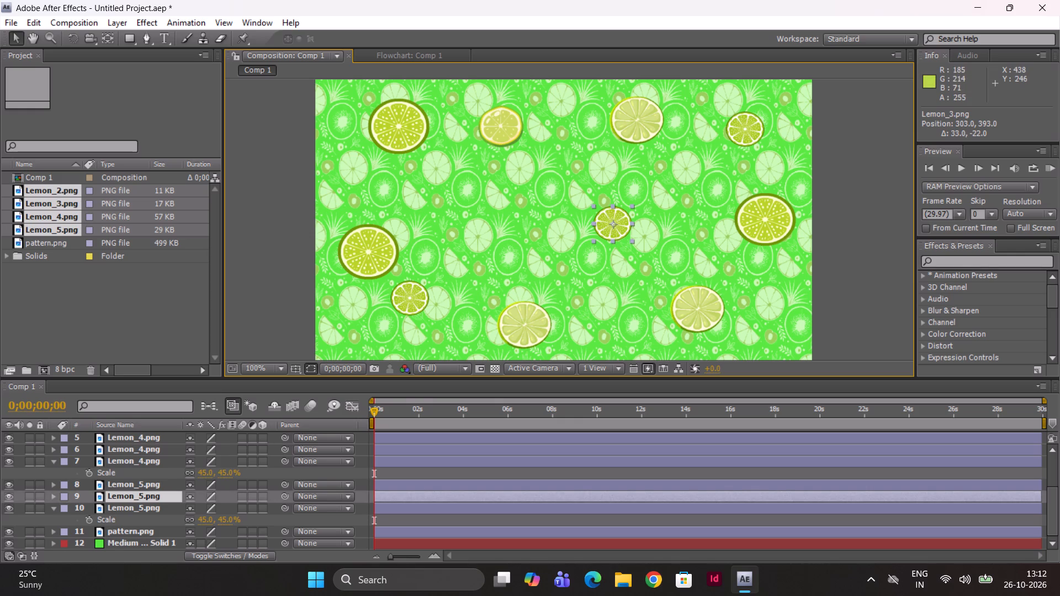
pyautogui.moveTo(618, 223); pyautogui.dragTo(629, 321)
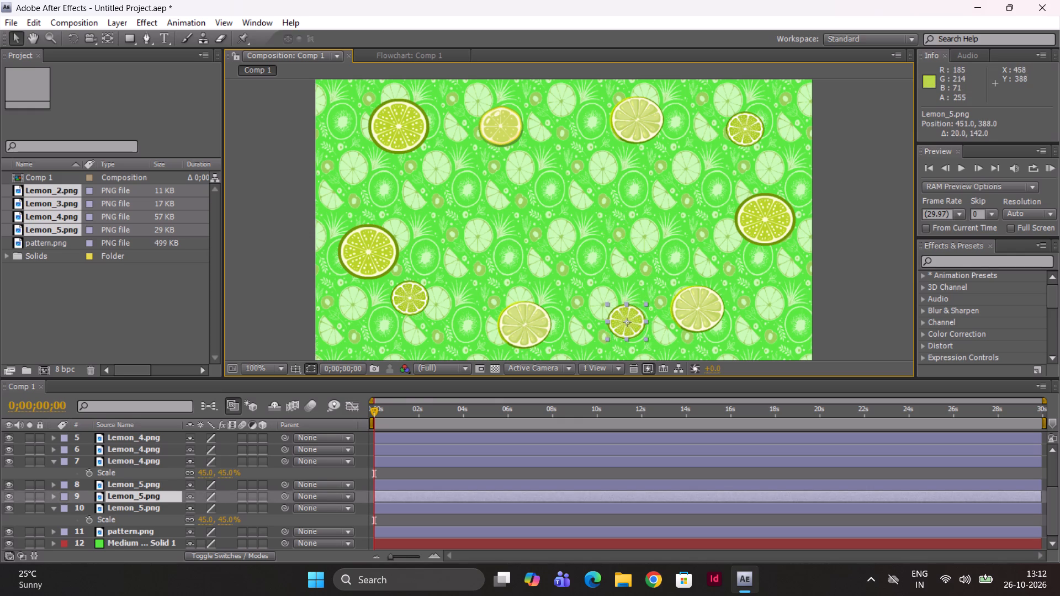
pyautogui.moveTo(629, 321); pyautogui.dragTo(641, 225)
pyautogui.moveTo(532, 317); pyautogui.dragTo(529, 294)
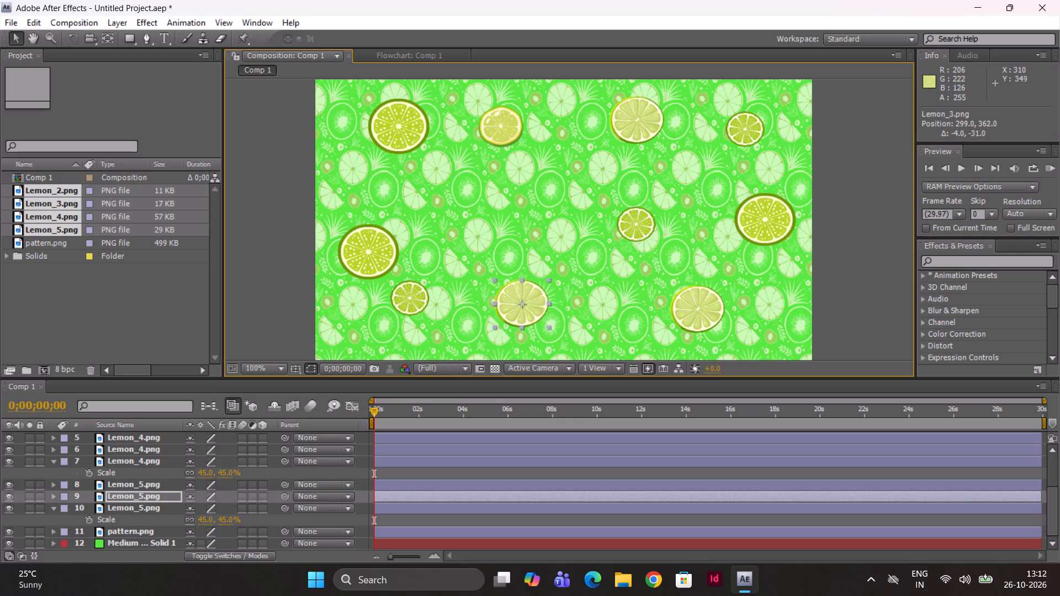
pyautogui.moveTo(529, 294); pyautogui.dragTo(529, 233)
pyautogui.moveTo(414, 288); pyautogui.dragTo(433, 310)
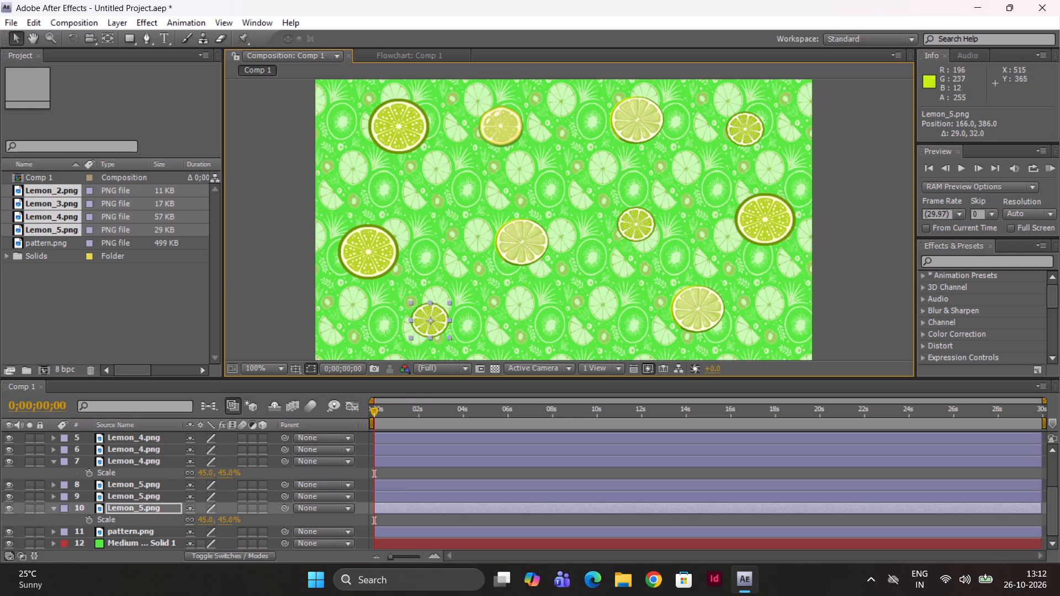
# Reposition the lower-right Lemon_3 slice slightly lower, the right-edge Lemon_4 to about 663, 271, and Lemon_2 to about 307, 141.
pyautogui.moveTo(711, 305); pyautogui.dragTo(708, 317)
pyautogui.moveTo(775, 224); pyautogui.dragTo(781, 245)
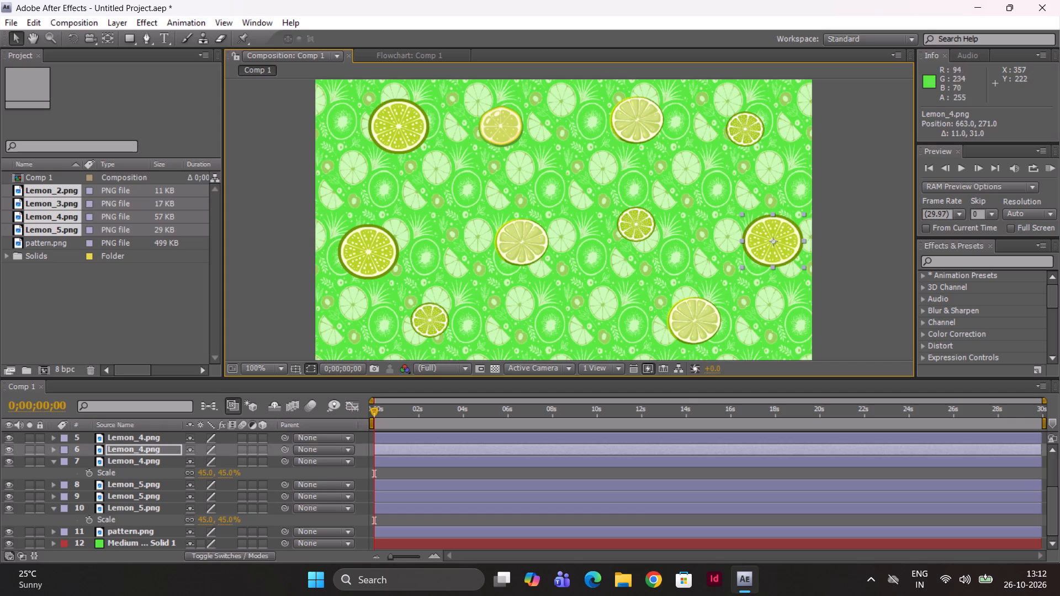
pyautogui.moveTo(506, 136); pyautogui.dragTo(532, 159)
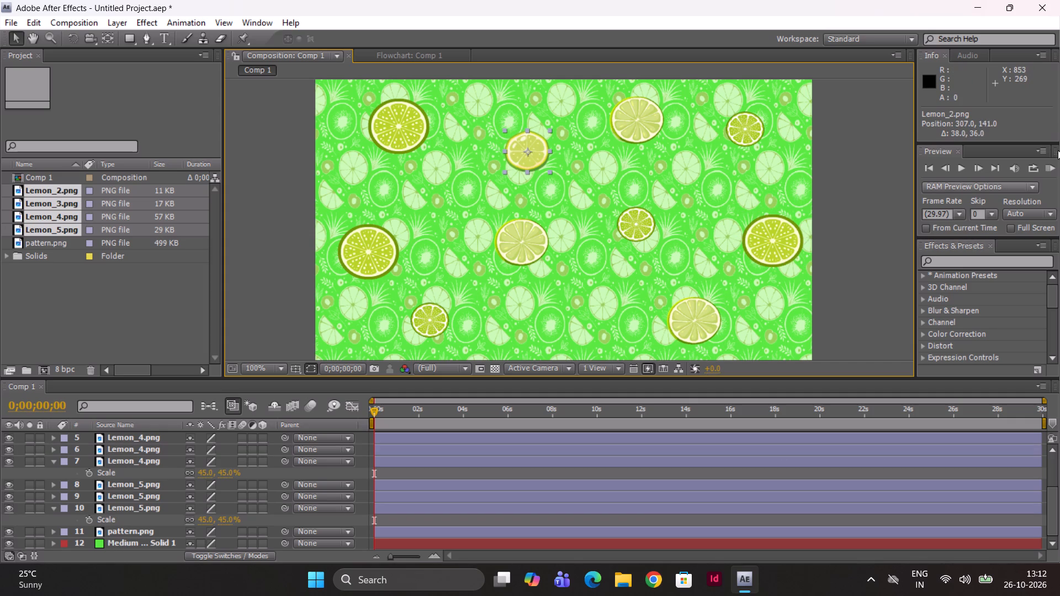
# Find the wiggle presets, apply Wiggle - rotation to the Lemon_2 layer, and scrub the timeline to preview it.
pyautogui.click(978, 269)
pyautogui.click(974, 259)
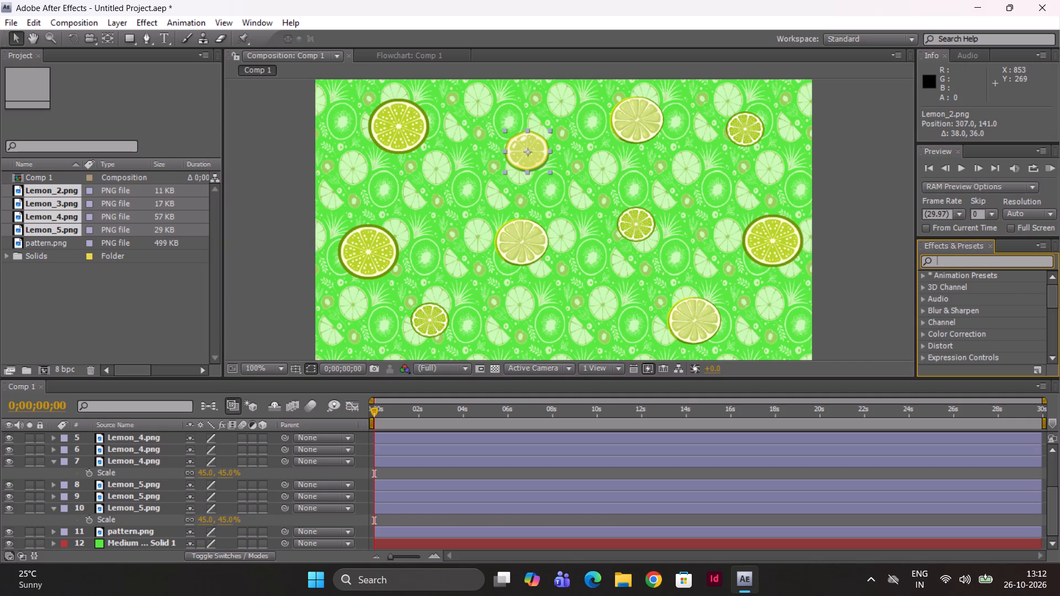
pyautogui.write('wi')
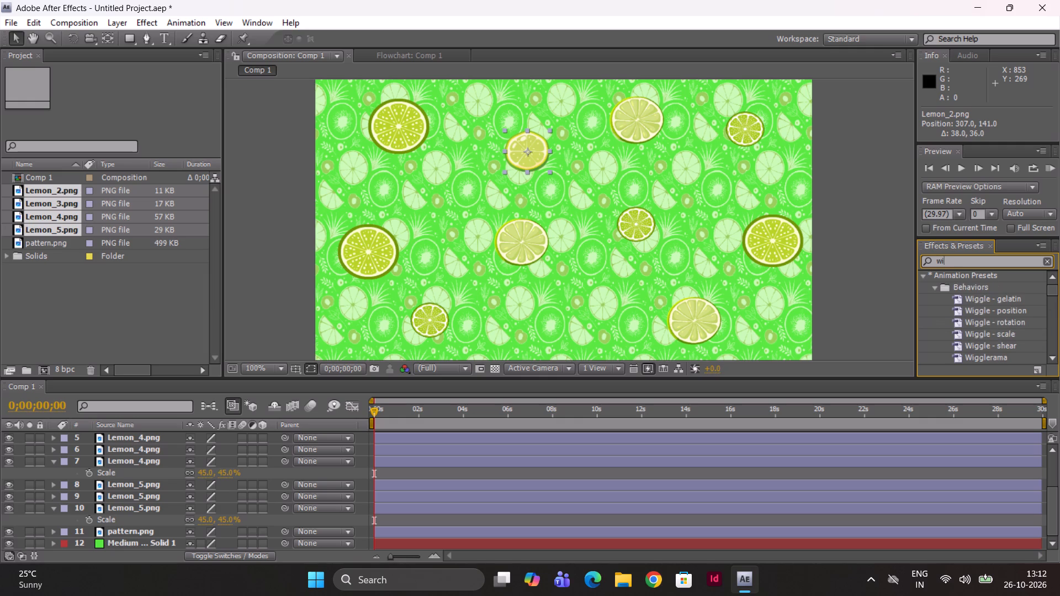
pyautogui.write('gg')
pyautogui.moveTo(985, 322); pyautogui.dragTo(86, 449)
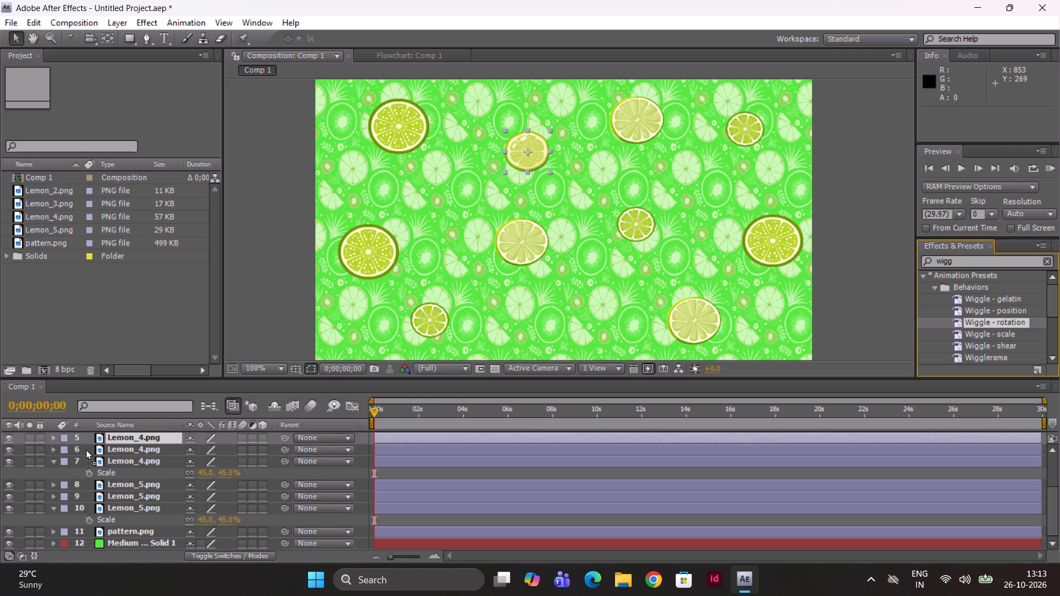
pyautogui.moveTo(86, 449); pyautogui.dragTo(175, 414)
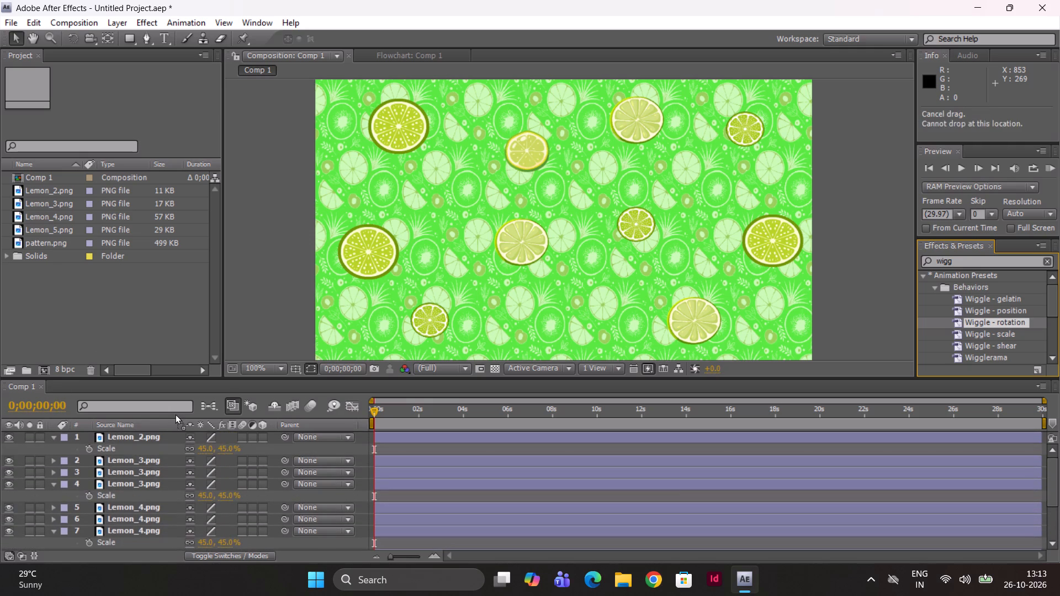
pyautogui.moveTo(175, 414); pyautogui.dragTo(68, 312)
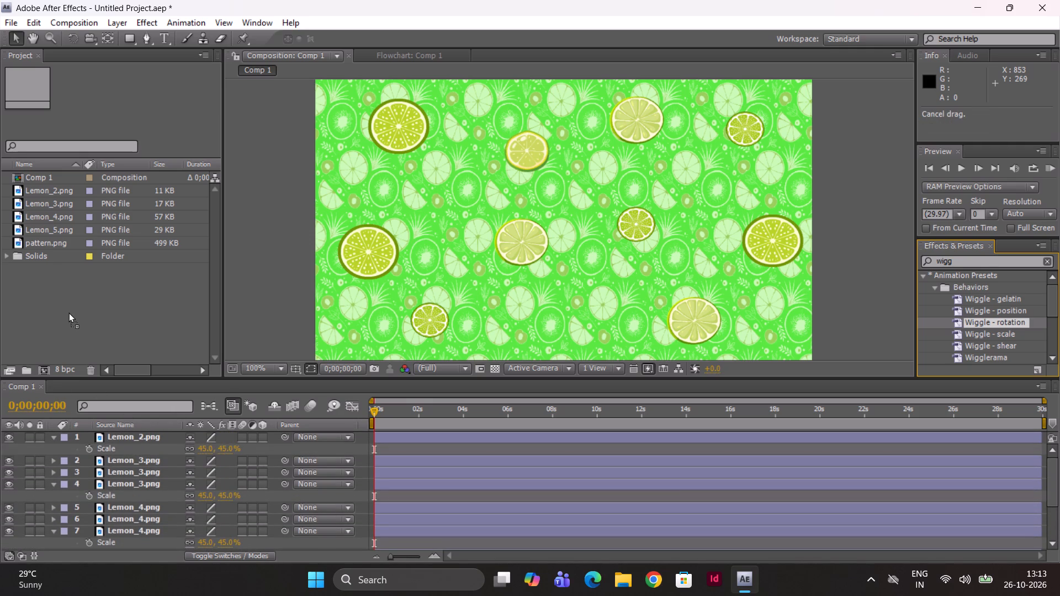
pyautogui.moveTo(68, 312); pyautogui.dragTo(118, 439)
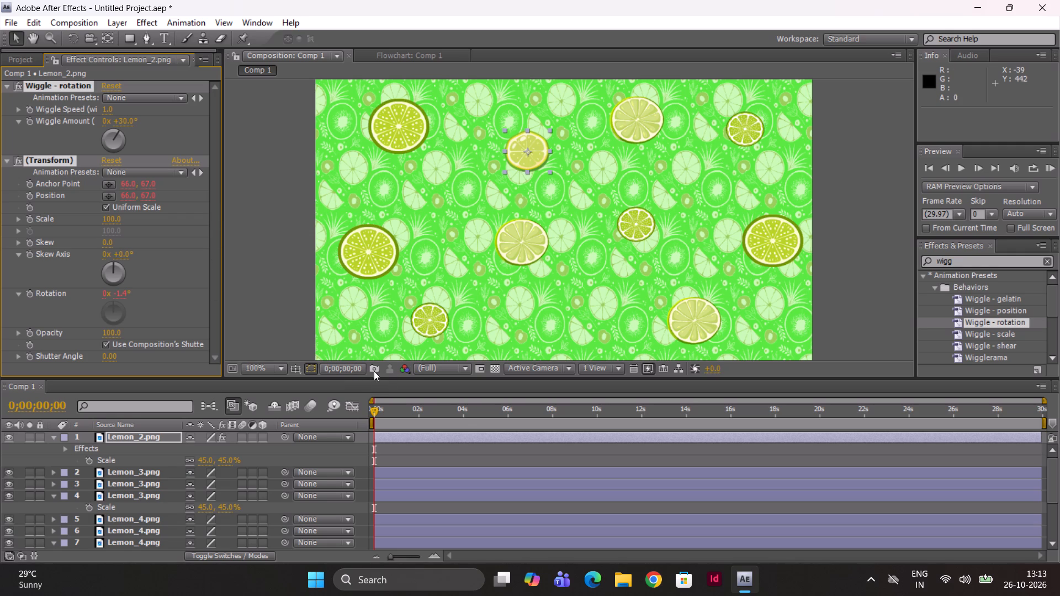
pyautogui.moveTo(374, 417); pyautogui.dragTo(532, 444)
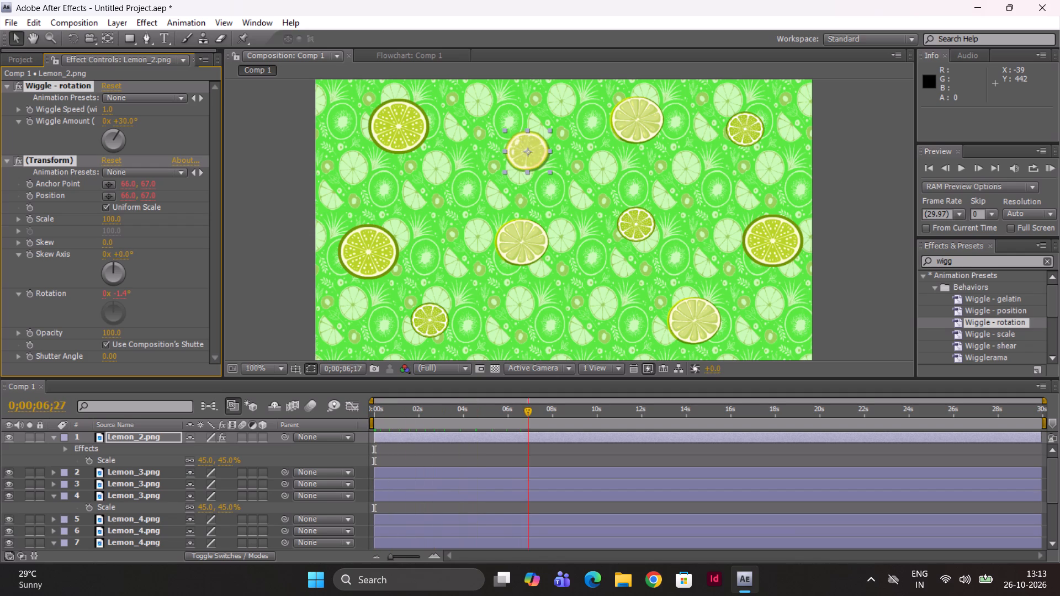
pyautogui.moveTo(532, 444); pyautogui.dragTo(345, 456)
pyautogui.click(253, 286)
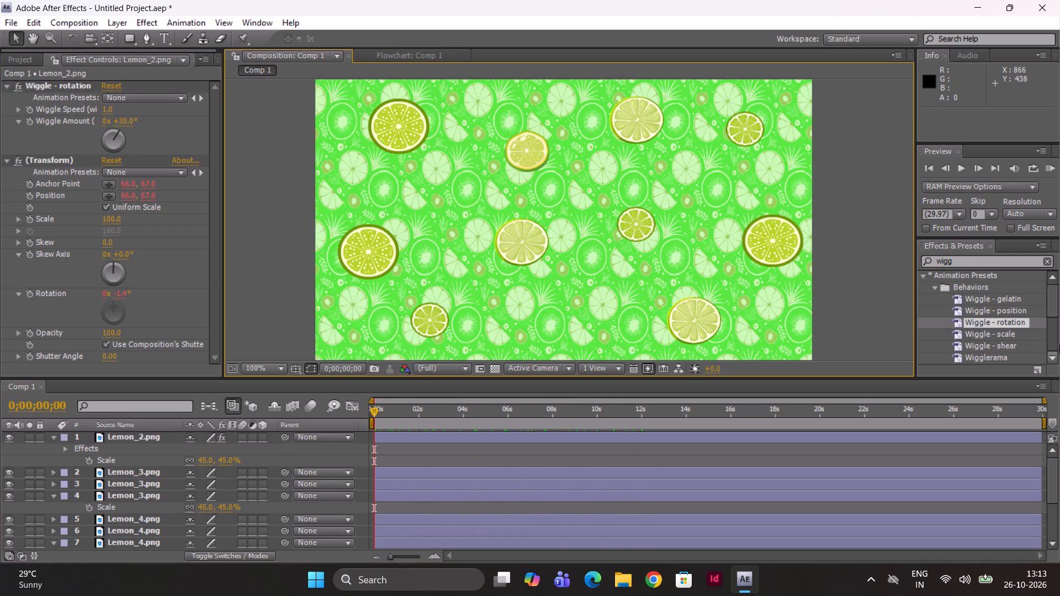
# Find the Drop Shadow effect, apply it to the Lemon_2 layer, and play back the animation to preview it.
pyautogui.moveTo(962, 256); pyautogui.dragTo(859, 273)
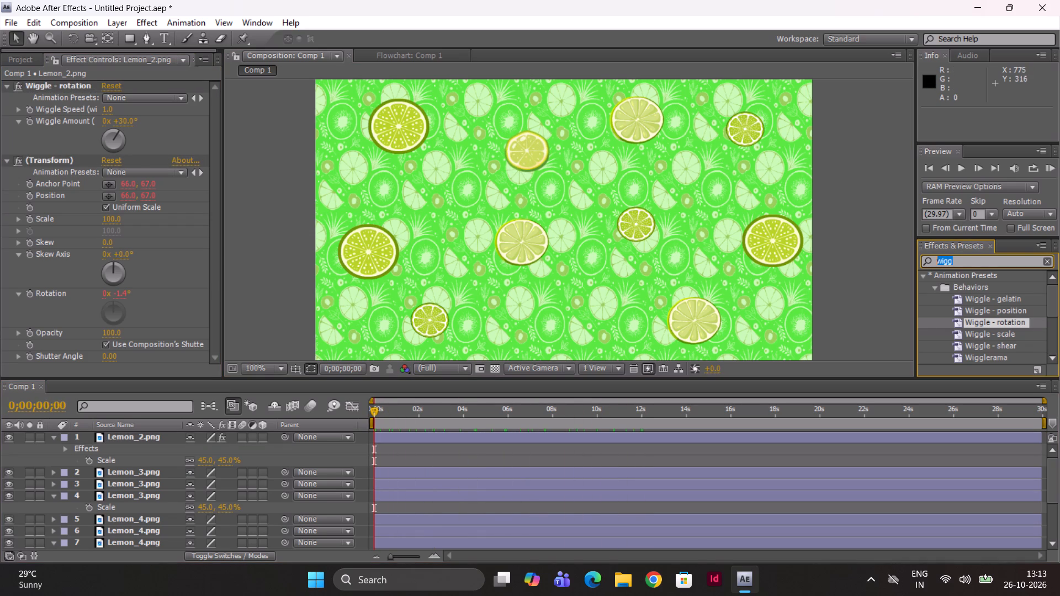
pyautogui.write('dr')
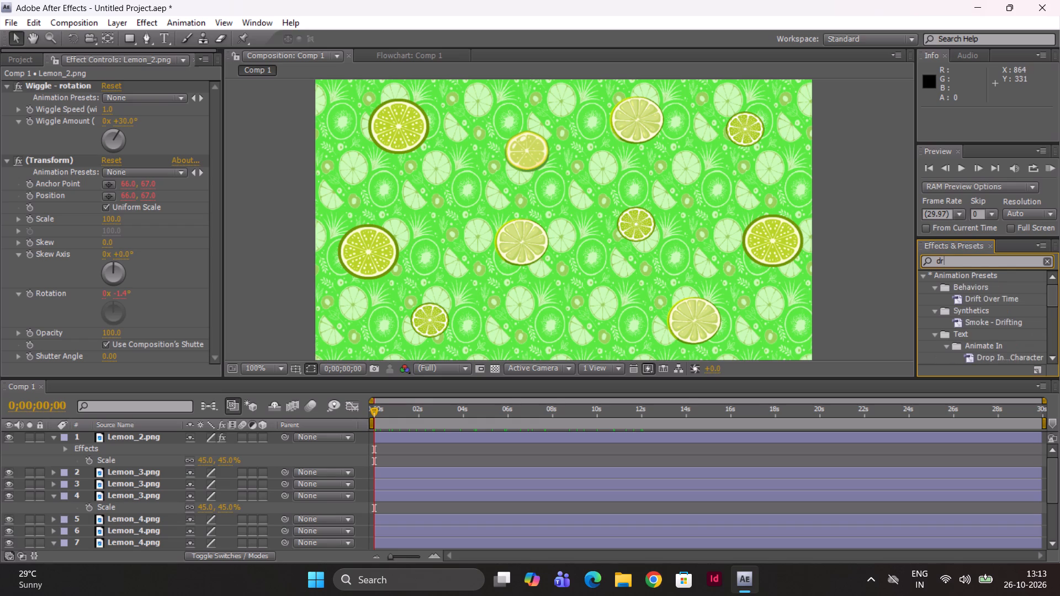
pyautogui.write('op')
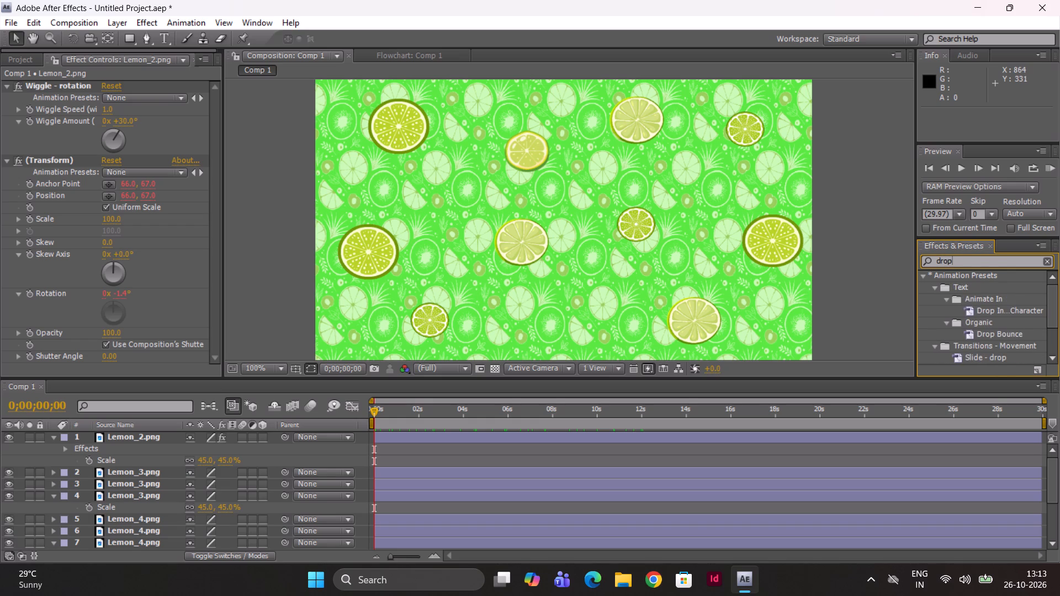
pyautogui.moveTo(1051, 320); pyautogui.dragTo(1056, 354)
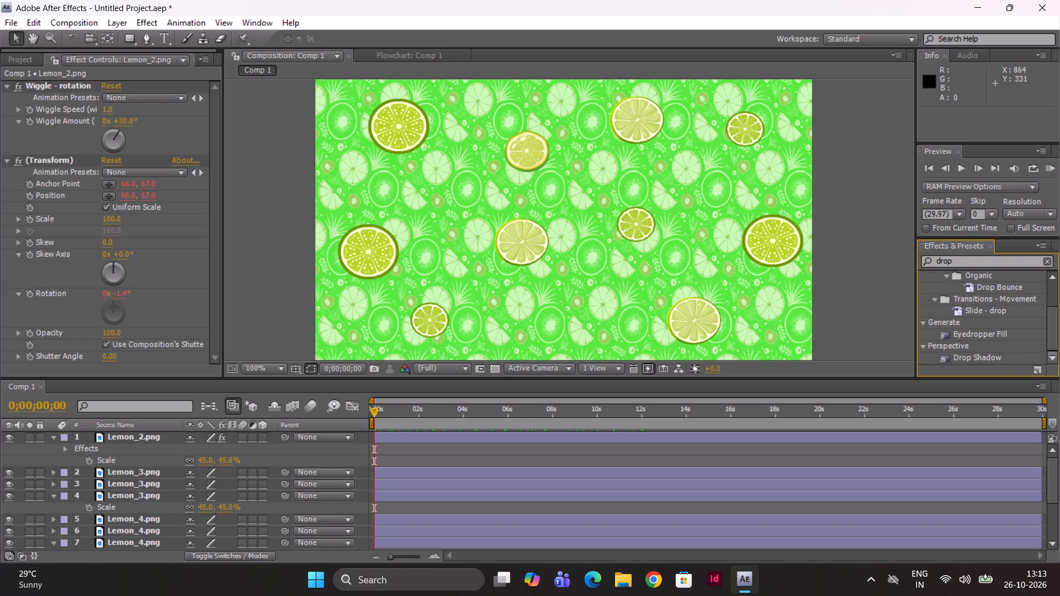
pyautogui.moveTo(968, 361); pyautogui.dragTo(101, 441)
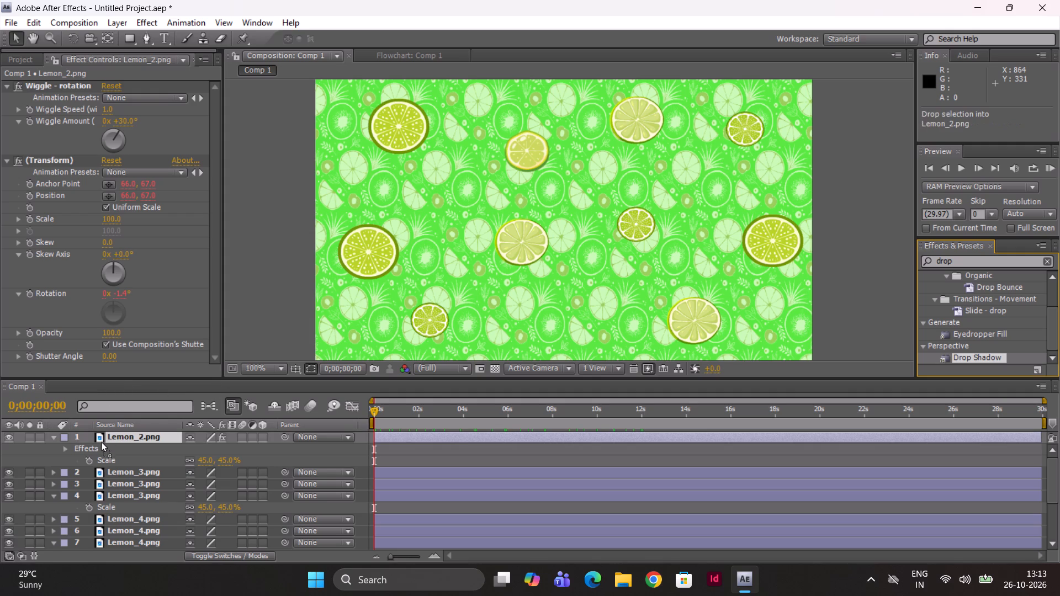
pyautogui.moveTo(101, 441); pyautogui.dragTo(128, 441)
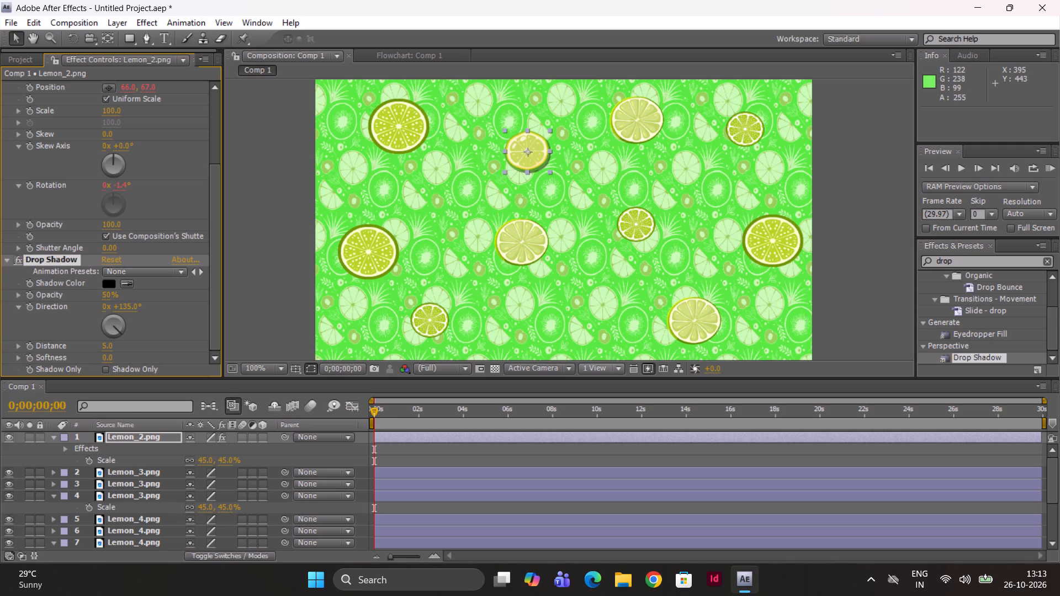
pyautogui.press('space')
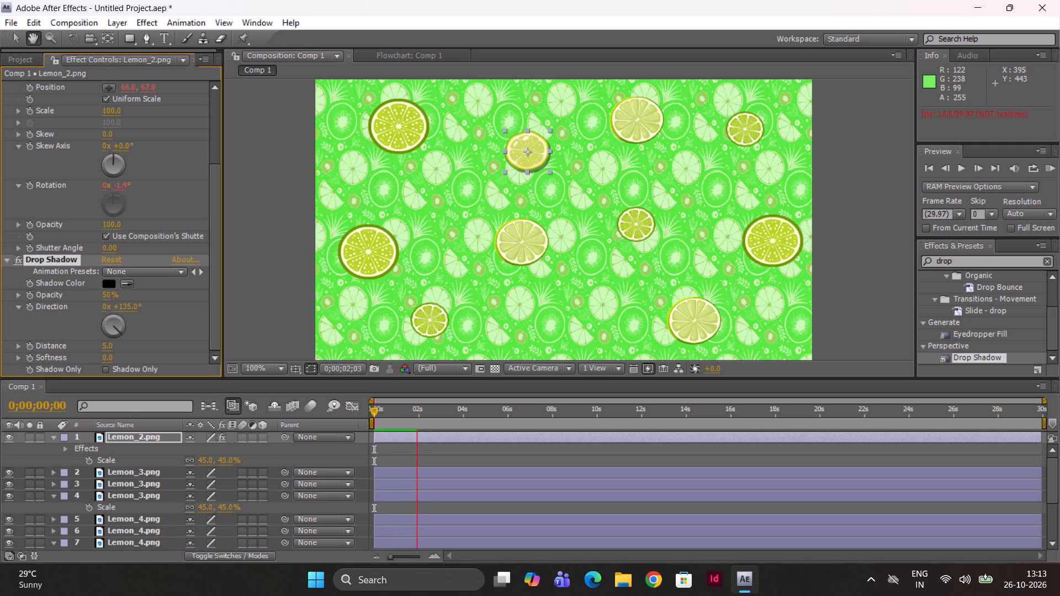
pyautogui.press('space')
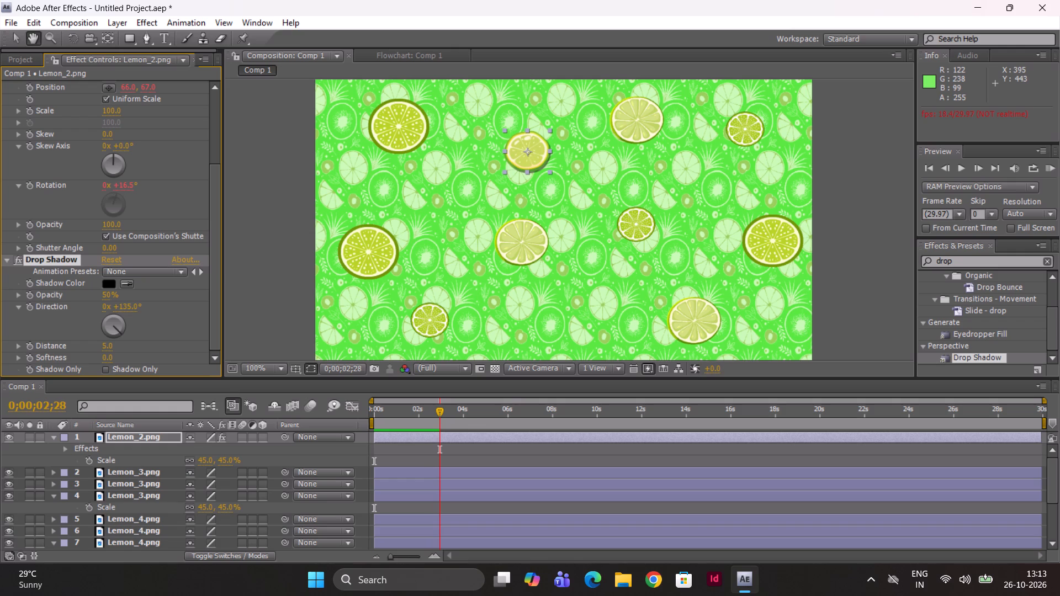
pyautogui.moveTo(438, 412); pyautogui.dragTo(385, 427)
# Collapse the Wiggle - rotation, Transform and Drop Shadow settings of Lemon_2.
pyautogui.click(3, 260)
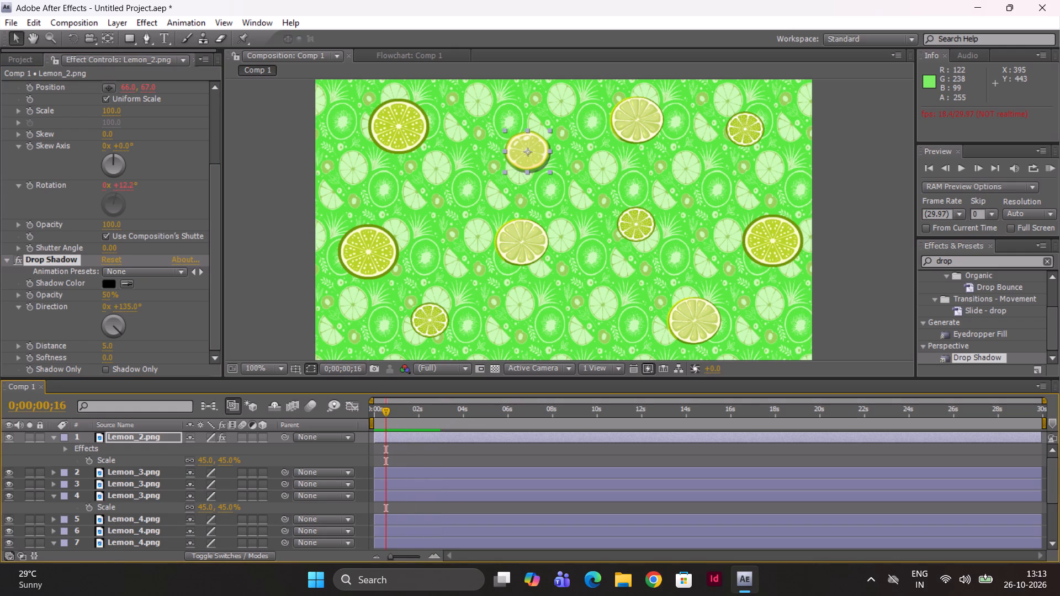
pyautogui.click(3, 85)
pyautogui.click(8, 89)
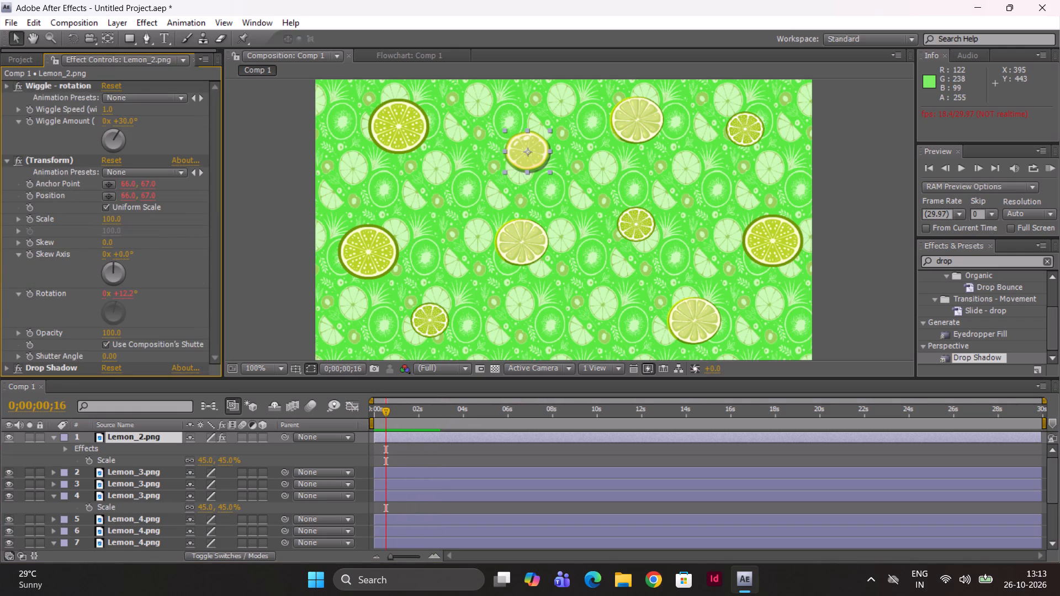
pyautogui.click(6, 307)
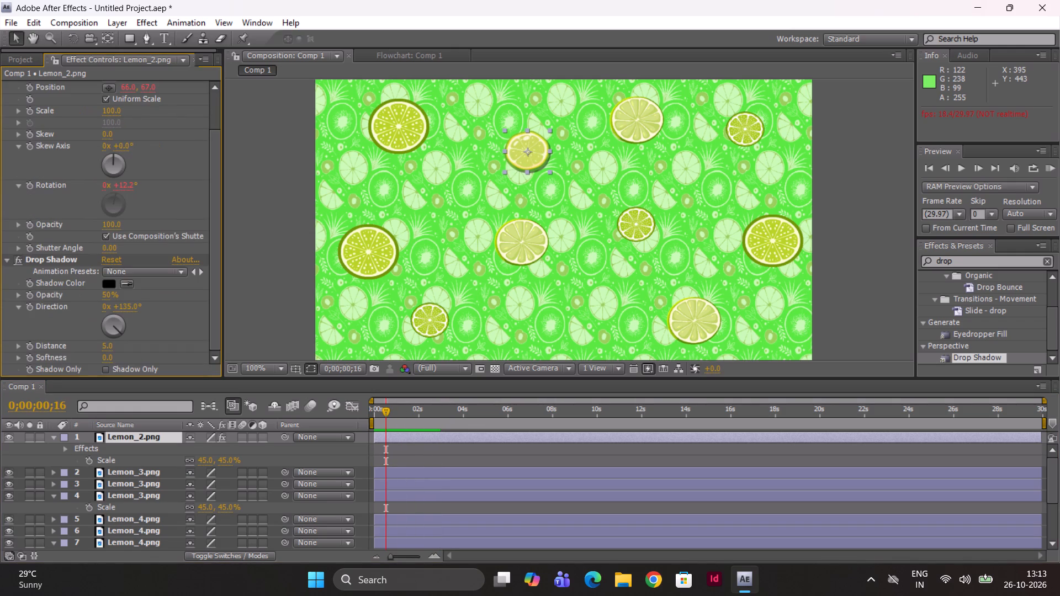
pyautogui.click(3, 262)
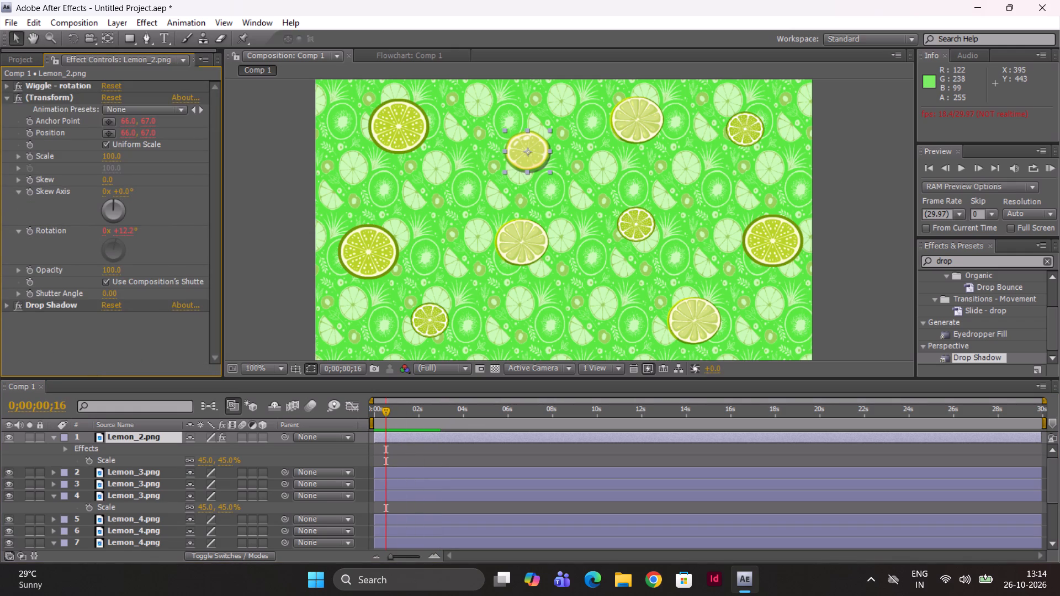
pyautogui.click(7, 98)
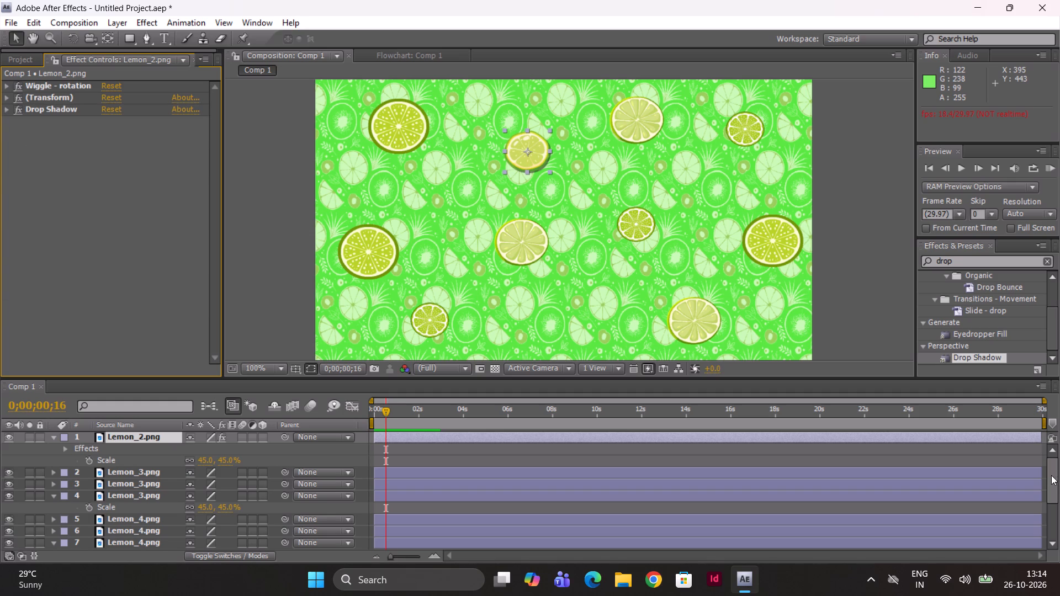
# Collapse the expanded properties of the Lemon_2, Lemon_3 and Lemon_4 layers in the timeline.
pyautogui.moveTo(1051, 475); pyautogui.dragTo(1052, 521)
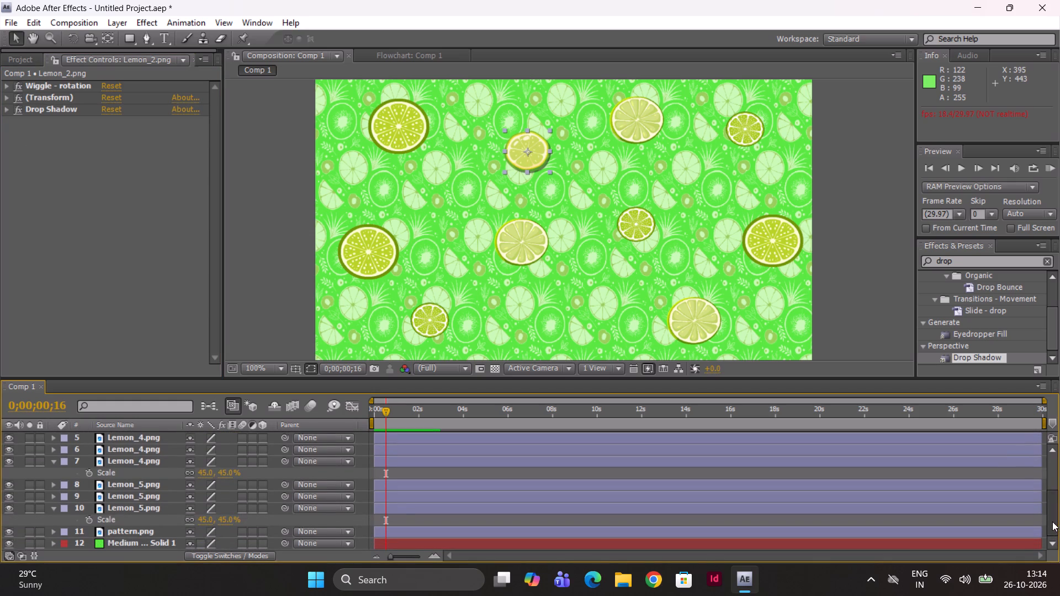
pyautogui.moveTo(1052, 521); pyautogui.dragTo(1038, 465)
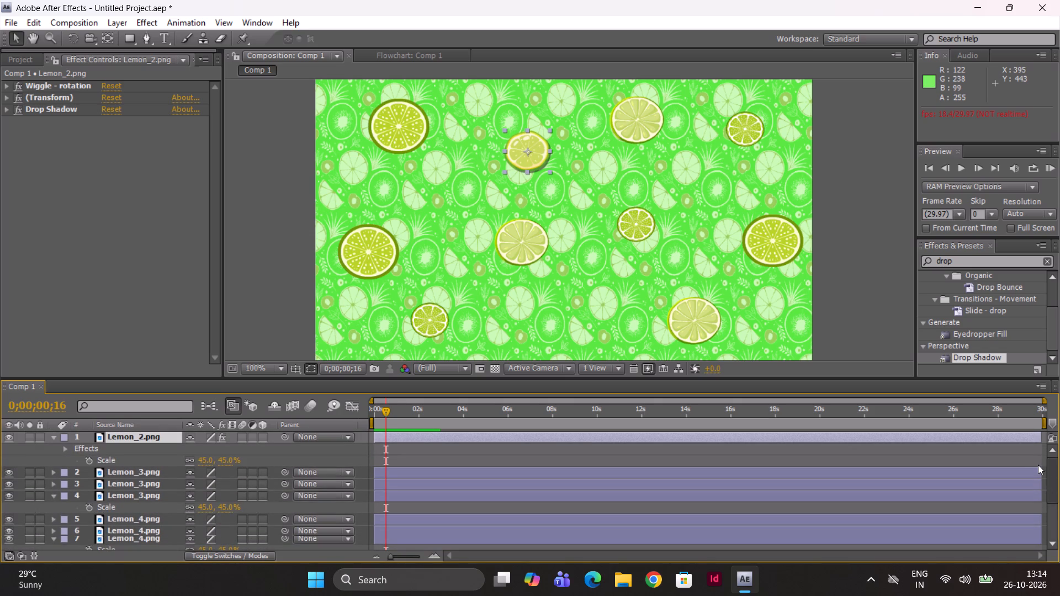
pyautogui.moveTo(1038, 465); pyautogui.dragTo(1040, 471)
pyautogui.click(56, 495)
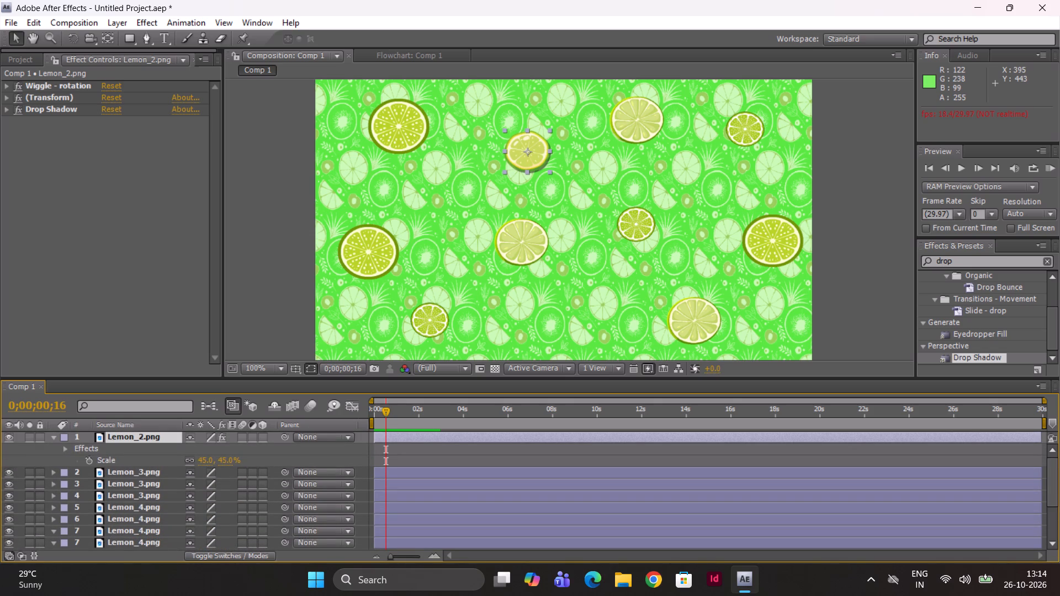
pyautogui.click(51, 439)
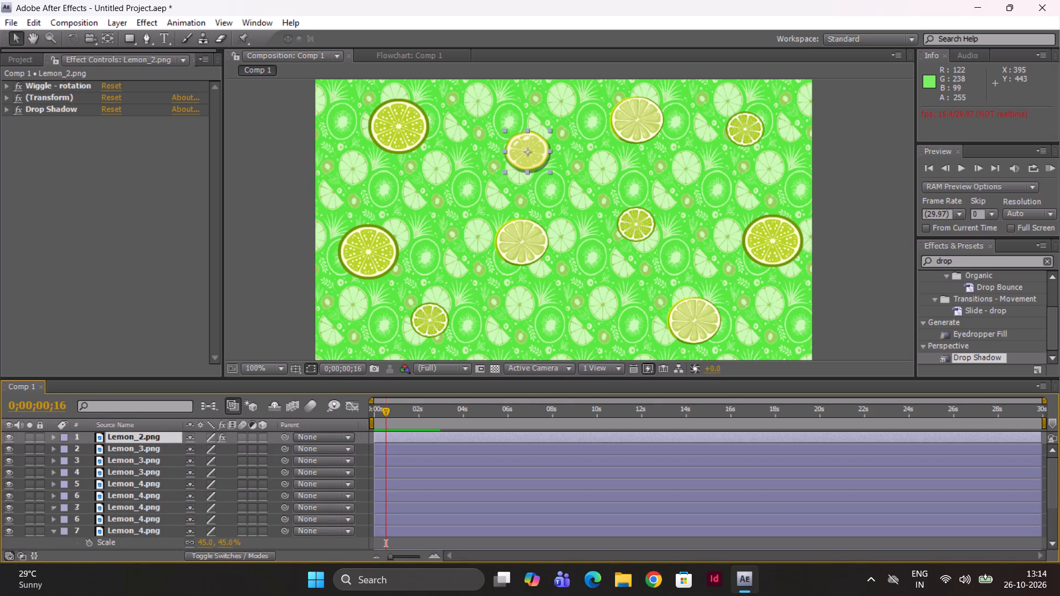
pyautogui.click(54, 507)
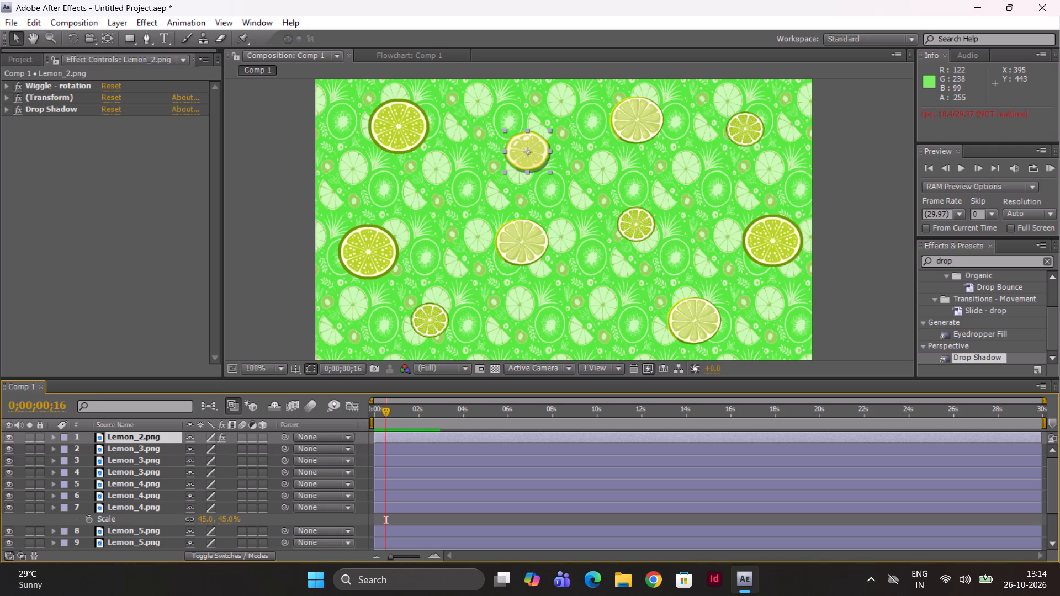
pyautogui.moveTo(1057, 470); pyautogui.dragTo(1059, 485)
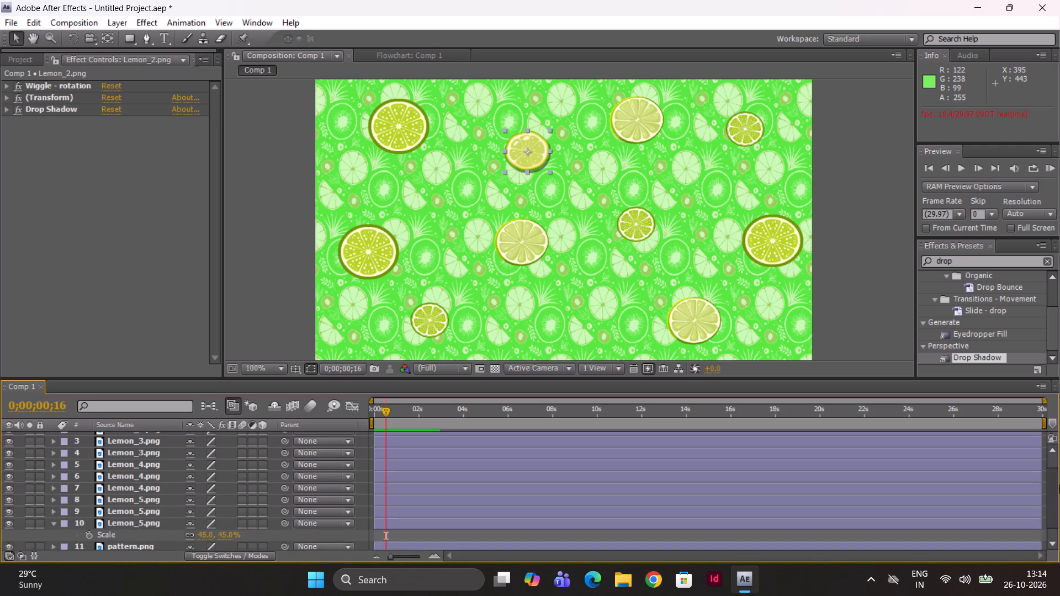
pyautogui.moveTo(1059, 485); pyautogui.dragTo(1053, 433)
# Copy the Wiggle - rotation, Transform and Drop Shadow effects from the Lemon_2 layer.
pyautogui.moveTo(9, 147); pyautogui.dragTo(79, 89)
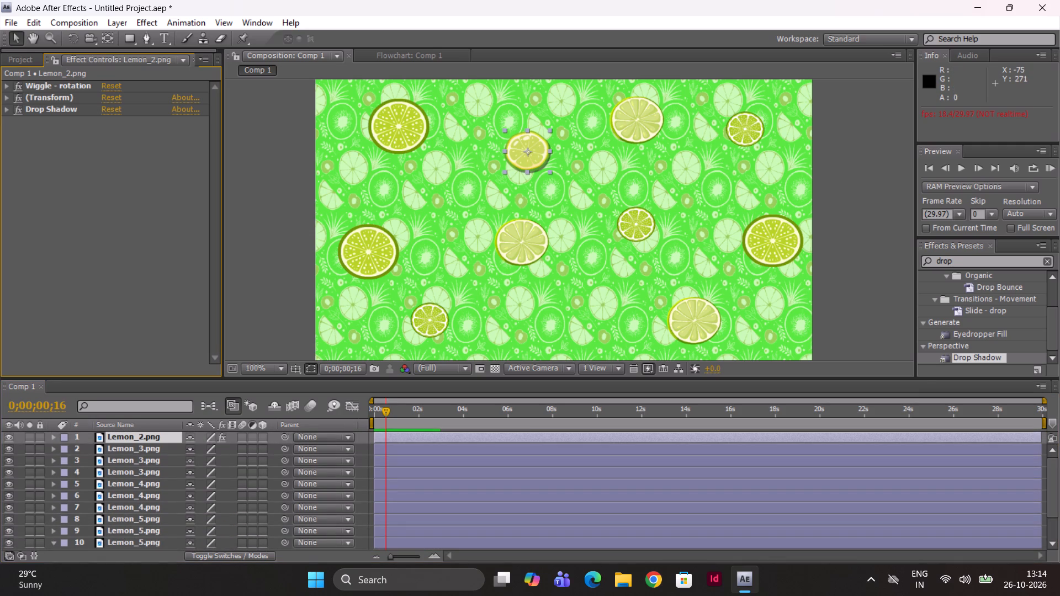
pyautogui.moveTo(79, 89); pyautogui.dragTo(81, 88)
pyautogui.moveTo(70, 132); pyautogui.dragTo(93, 90)
pyautogui.moveTo(88, 122); pyautogui.dragTo(86, 104)
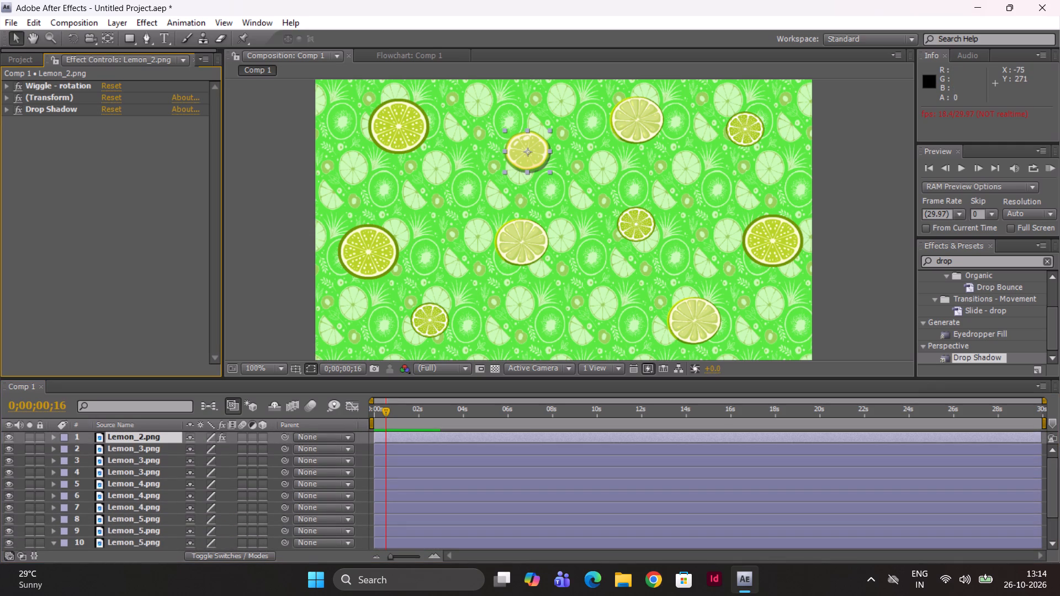
pyautogui.click(81, 86)
pyautogui.keyDown('shift'); pyautogui.click(68, 111); pyautogui.keyUp('shift')
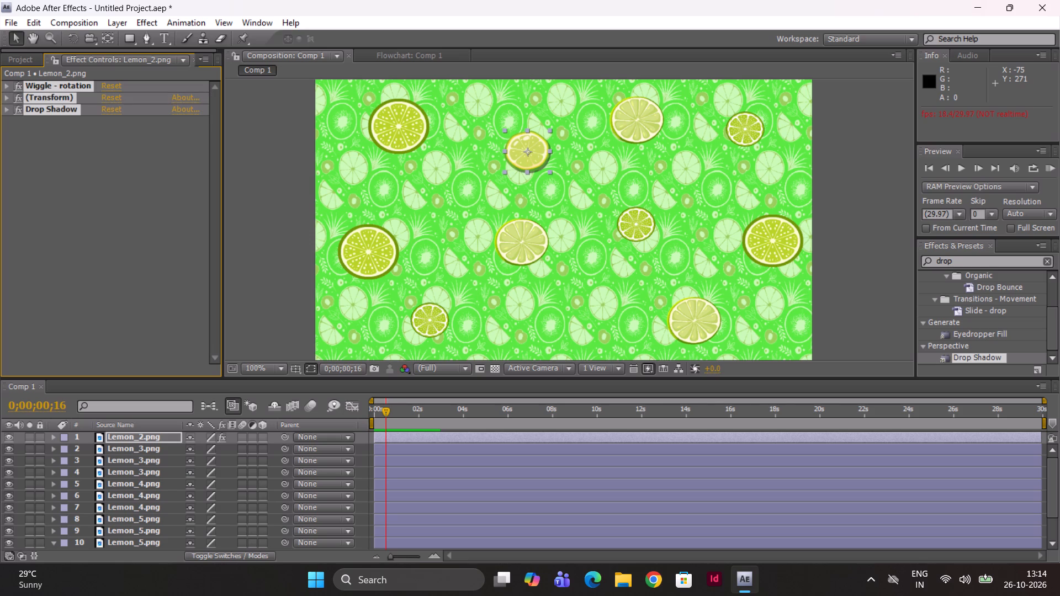
pyautogui.hotkey('ctrl', 'c')
pyautogui.hotkey('ctrl', 'c')
pyautogui.hotkey('ctrl', 'c')
pyautogui.moveTo(1052, 473); pyautogui.dragTo(1051, 476)
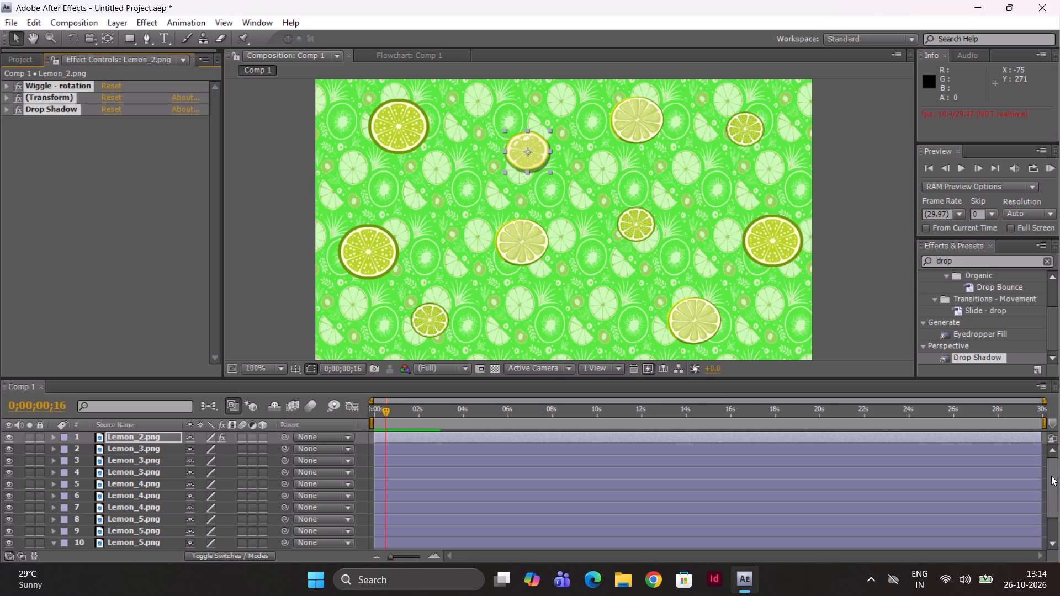
# Paste the copied effects onto all nine Lemon_3, Lemon_4 and Lemon_5 layers, and move the current time to 0;00;11;29.
pyautogui.moveTo(1051, 476); pyautogui.dragTo(1046, 407)
pyautogui.click(182, 448)
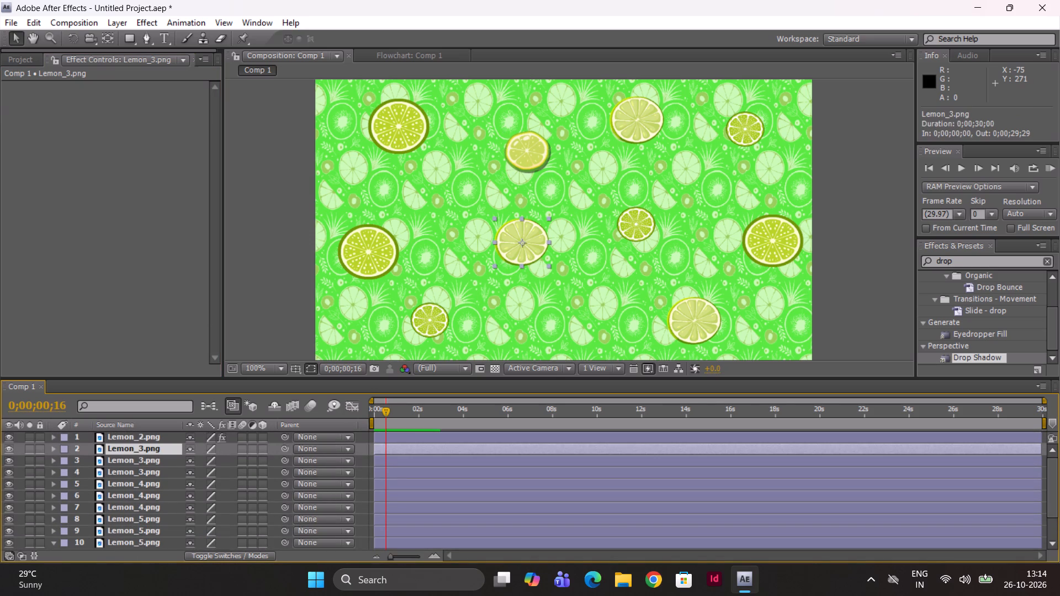
pyautogui.moveTo(1056, 500); pyautogui.dragTo(1059, 515)
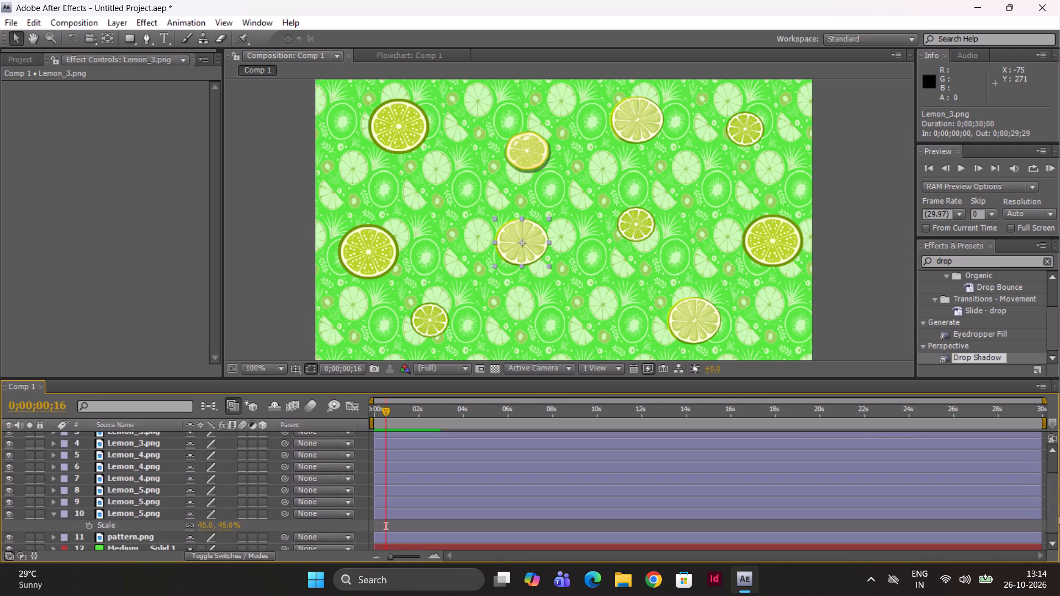
pyautogui.keyDown('shift'); pyautogui.click(152, 512); pyautogui.keyUp('shift')
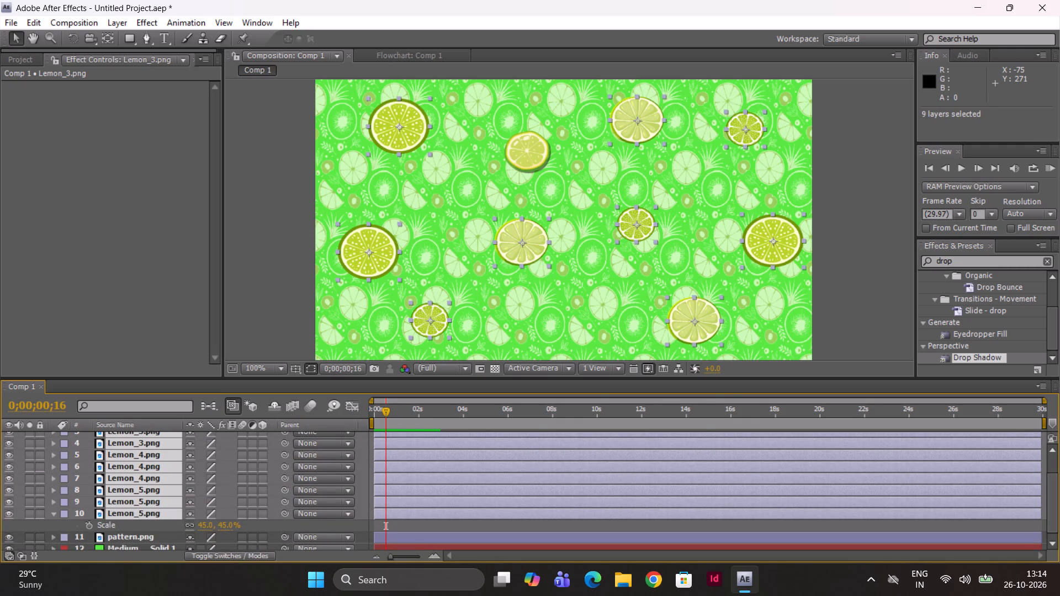
pyautogui.hotkey('ctrl', 'v')
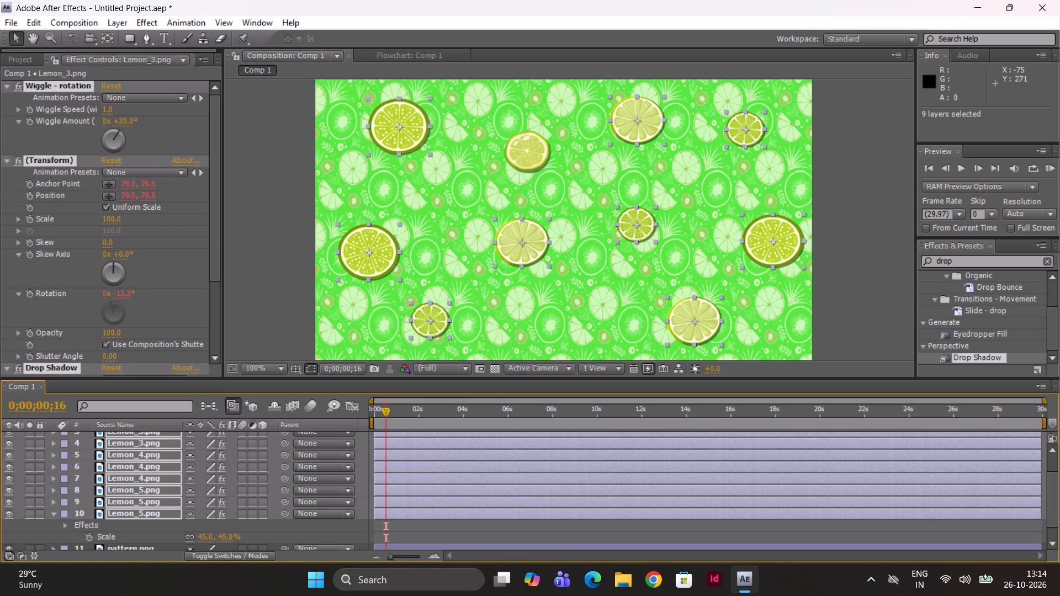
pyautogui.moveTo(386, 413); pyautogui.dragTo(641, 453)
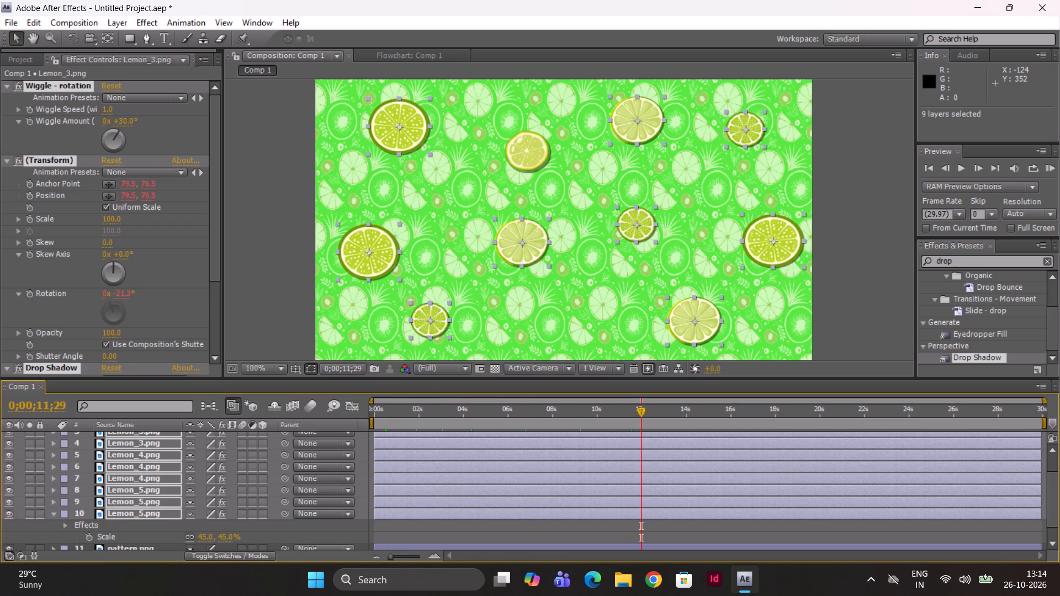
# Change the Drop Shadow colour of the nine selected lemon layers to dark green 35452E.
pyautogui.moveTo(220, 217); pyautogui.dragTo(226, 317)
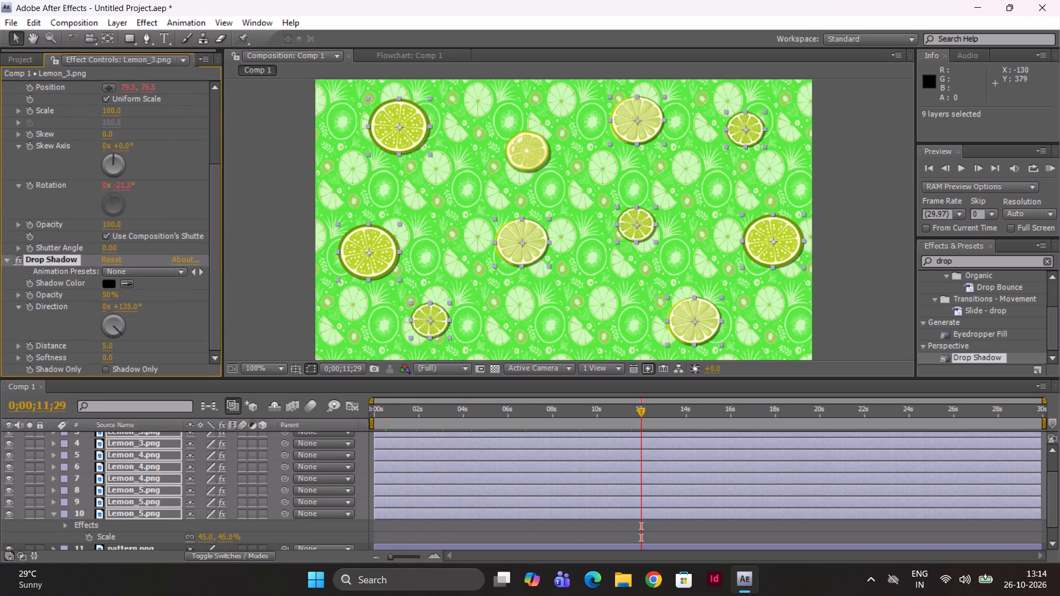
pyautogui.doubleClick(104, 286)
pyautogui.moveTo(563, 292); pyautogui.dragTo(563, 326)
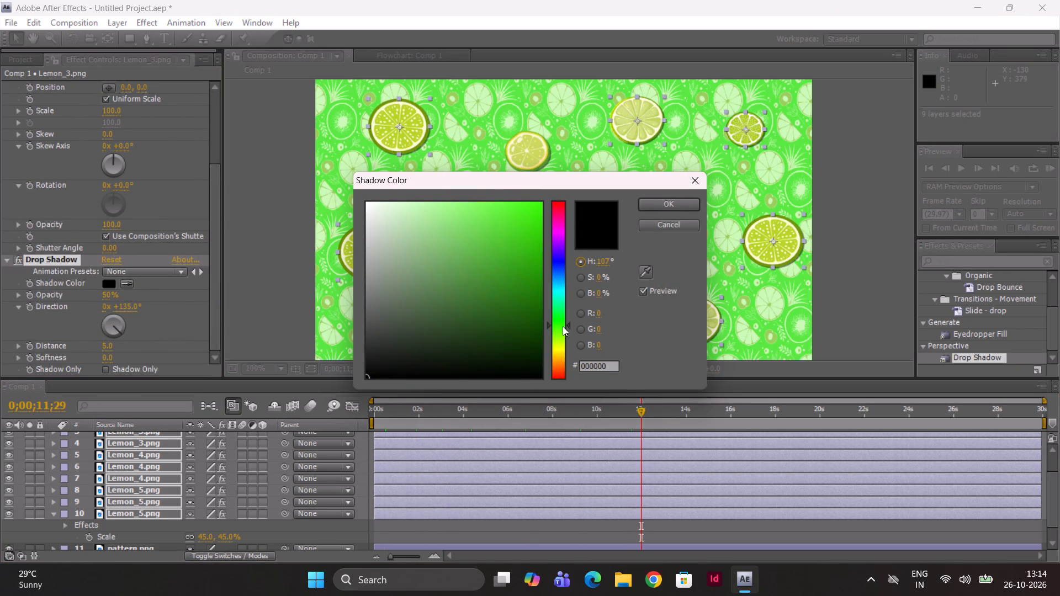
pyautogui.moveTo(563, 326); pyautogui.dragTo(562, 328)
pyautogui.moveTo(477, 206); pyautogui.dragTo(480, 217)
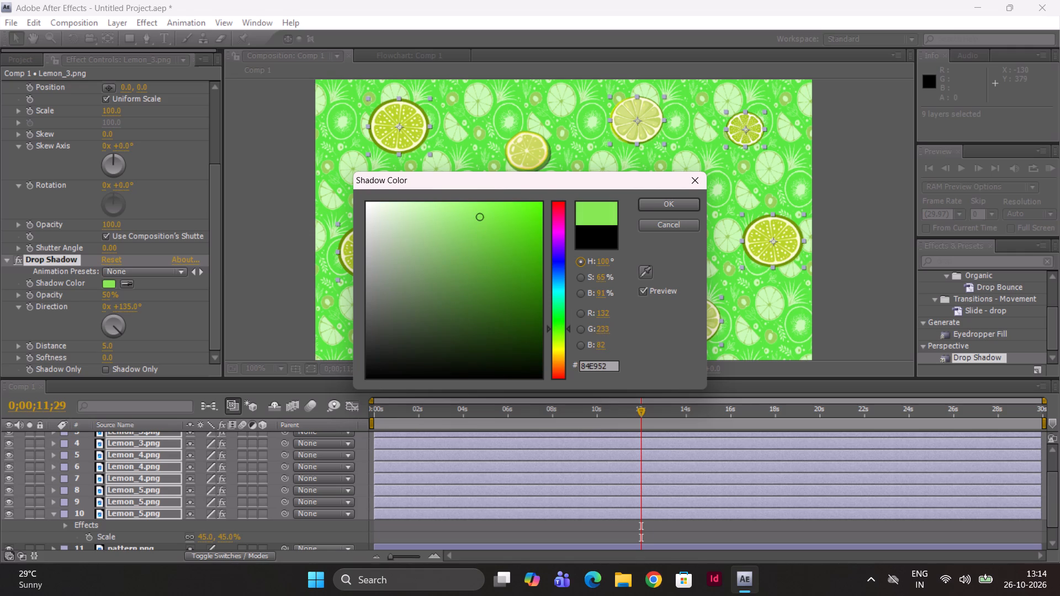
pyautogui.moveTo(480, 217); pyautogui.dragTo(459, 305)
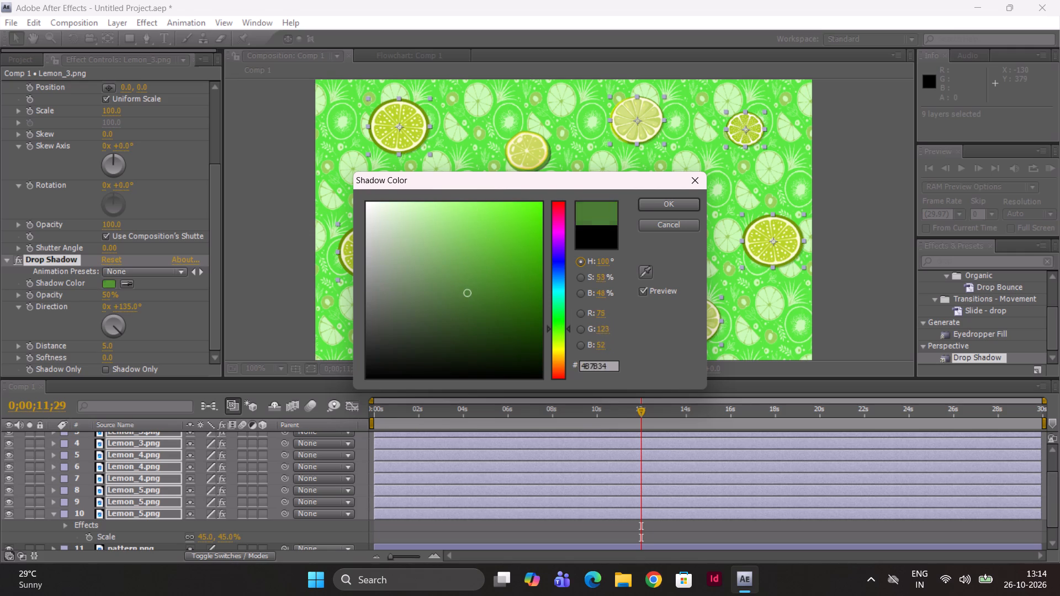
pyautogui.moveTo(459, 305); pyautogui.dragTo(425, 329)
pyautogui.click(672, 204)
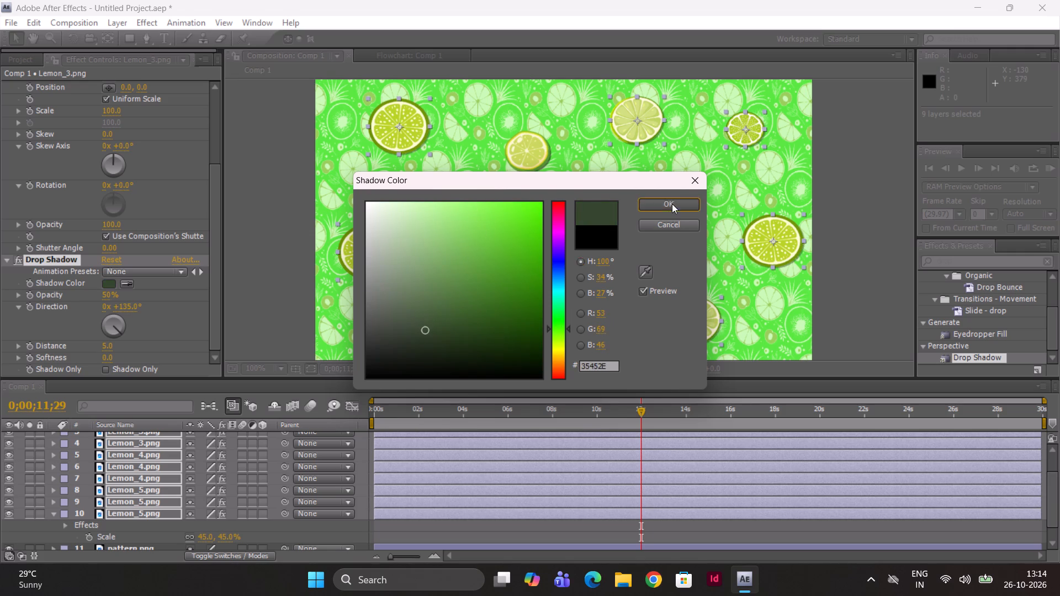
# Set the Drop Shadow distance to 40 and softness to 80 for the nine selected lemon layers, then deselect them.
pyautogui.moveTo(103, 347); pyautogui.dragTo(108, 347)
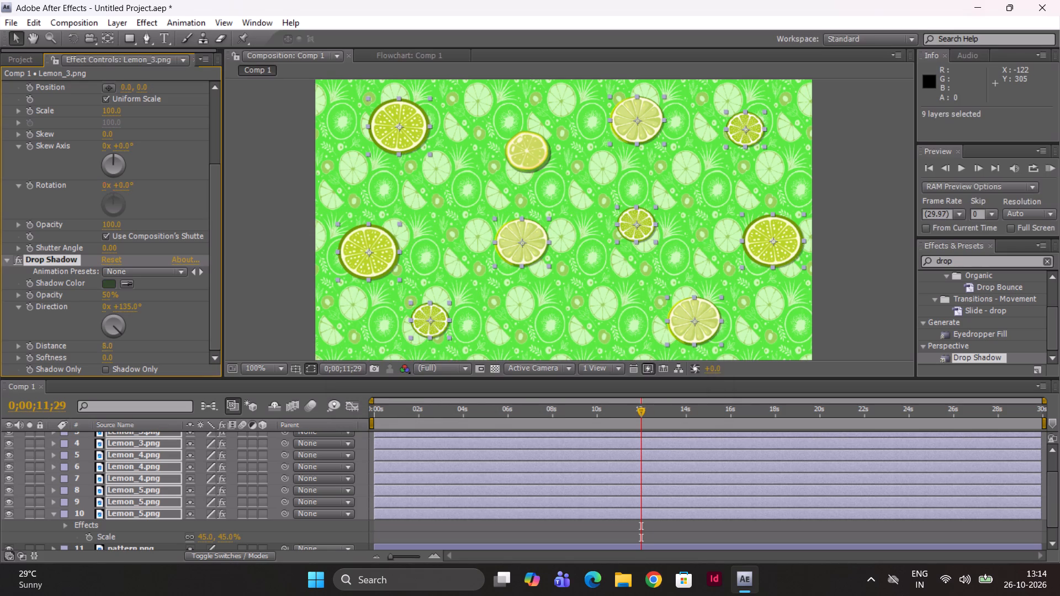
pyautogui.moveTo(108, 347); pyautogui.dragTo(110, 347)
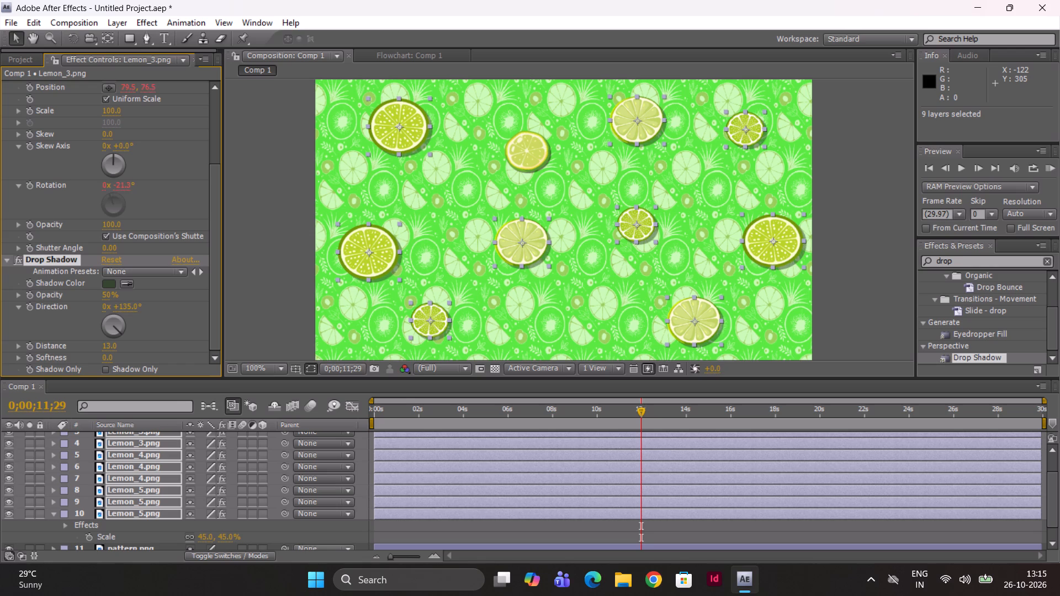
pyautogui.moveTo(110, 355); pyautogui.dragTo(120, 358)
pyautogui.moveTo(120, 358); pyautogui.dragTo(169, 370)
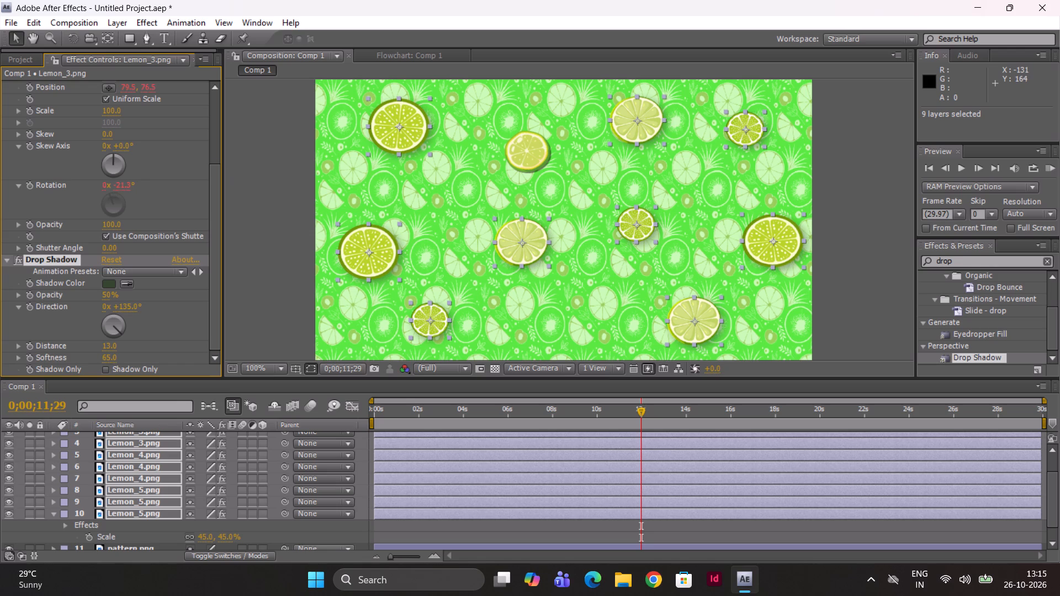
pyautogui.moveTo(219, 149); pyautogui.dragTo(218, 179)
pyautogui.moveTo(215, 156); pyautogui.dragTo(214, 183)
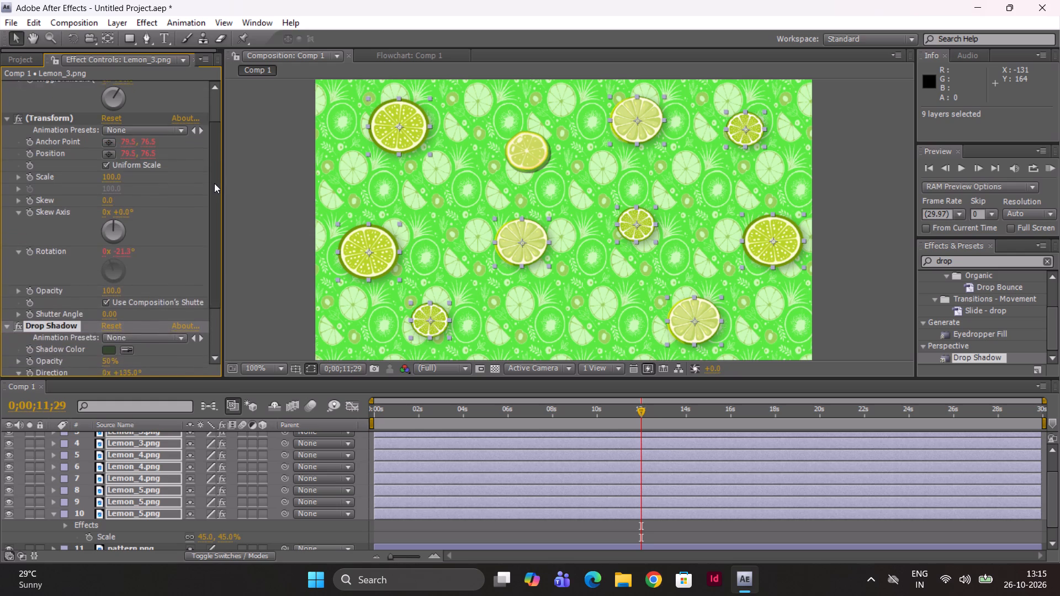
pyautogui.moveTo(214, 183); pyautogui.dragTo(210, 276)
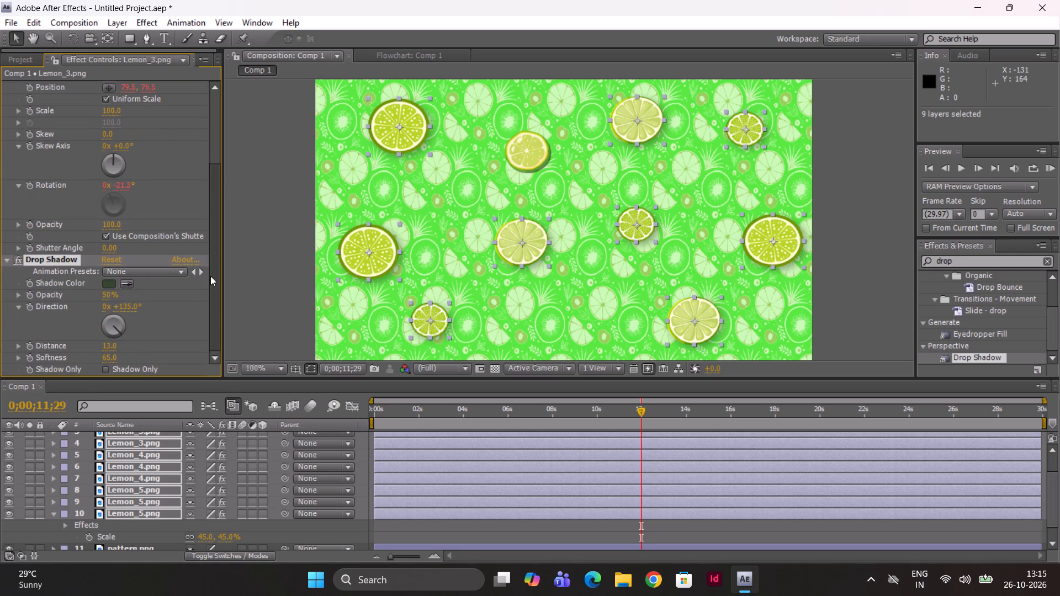
pyautogui.moveTo(210, 276); pyautogui.dragTo(210, 278)
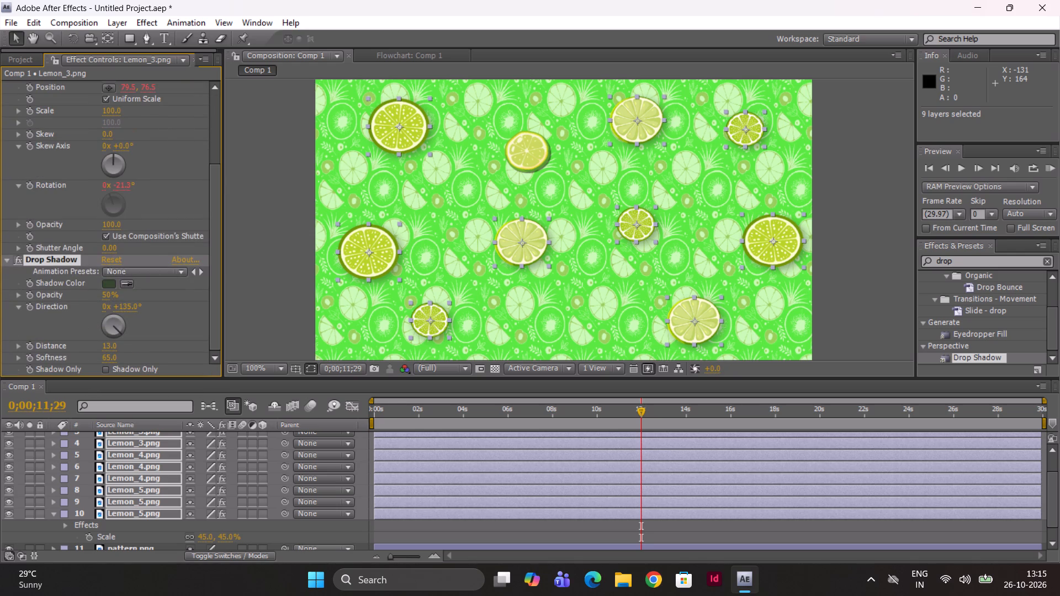
pyautogui.moveTo(107, 357); pyautogui.dragTo(103, 357)
pyautogui.moveTo(103, 357); pyautogui.dragTo(118, 358)
pyautogui.moveTo(108, 348); pyautogui.dragTo(125, 348)
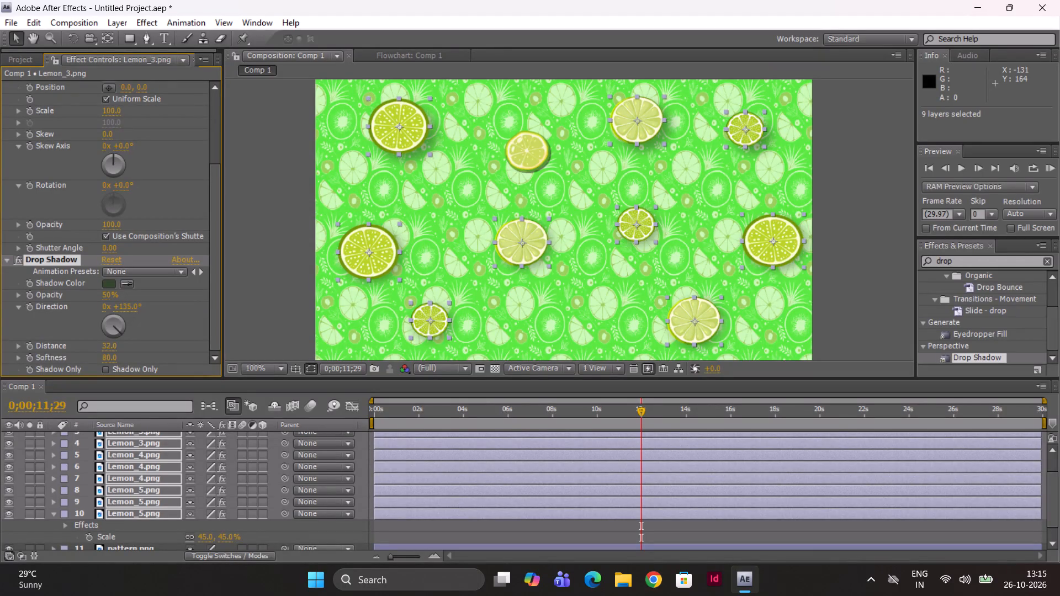
pyautogui.moveTo(125, 348); pyautogui.dragTo(138, 355)
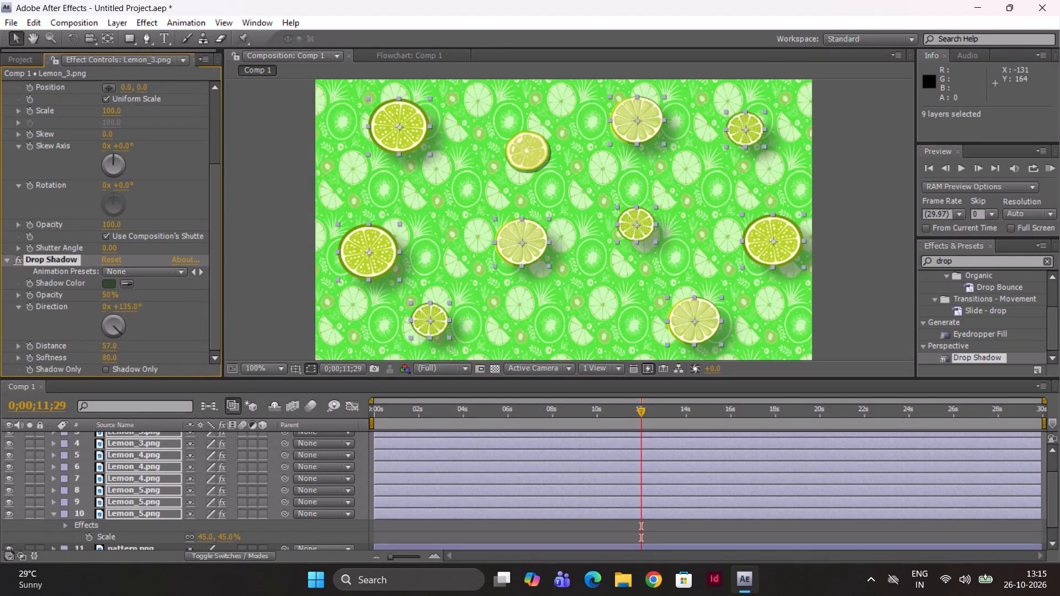
pyautogui.moveTo(138, 355); pyautogui.dragTo(130, 352)
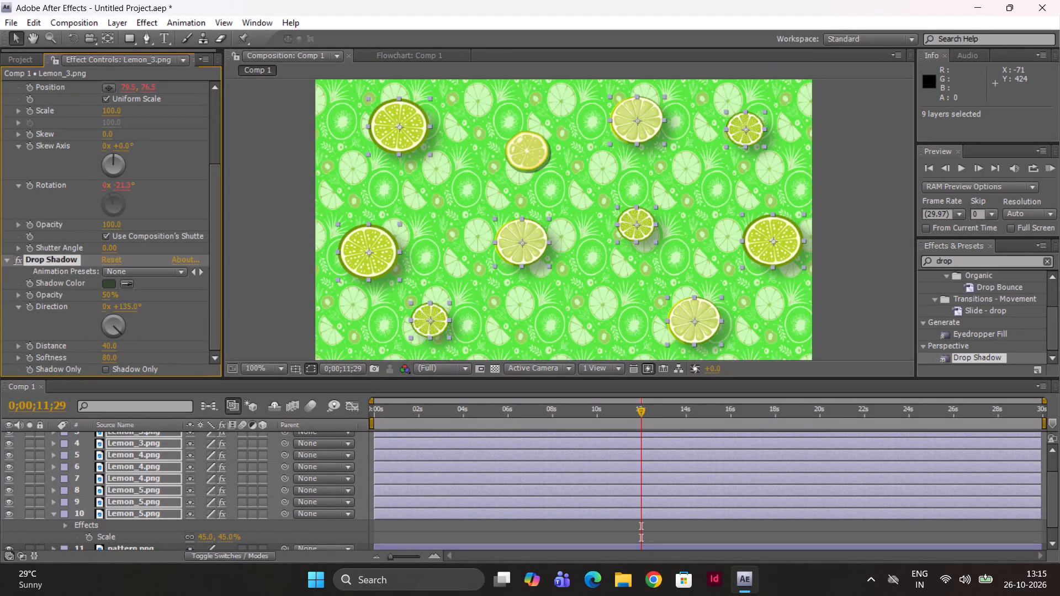
pyautogui.click(868, 109)
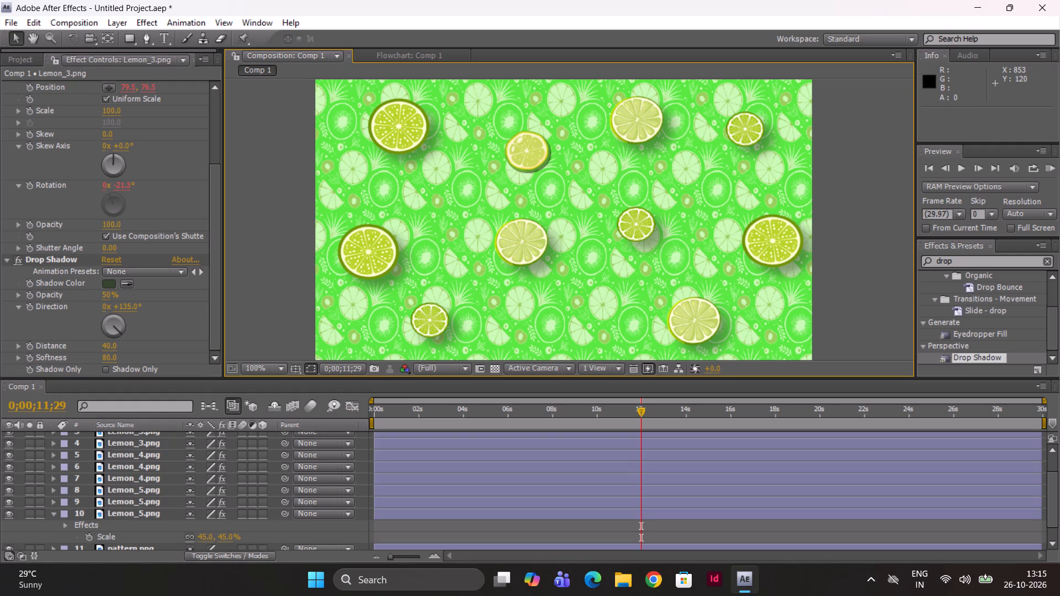
# Search the effects for "gau" and apply Gaussian Blur to the Lemon_2 layer.
pyautogui.moveTo(963, 263); pyautogui.dragTo(888, 265)
pyautogui.press('g')
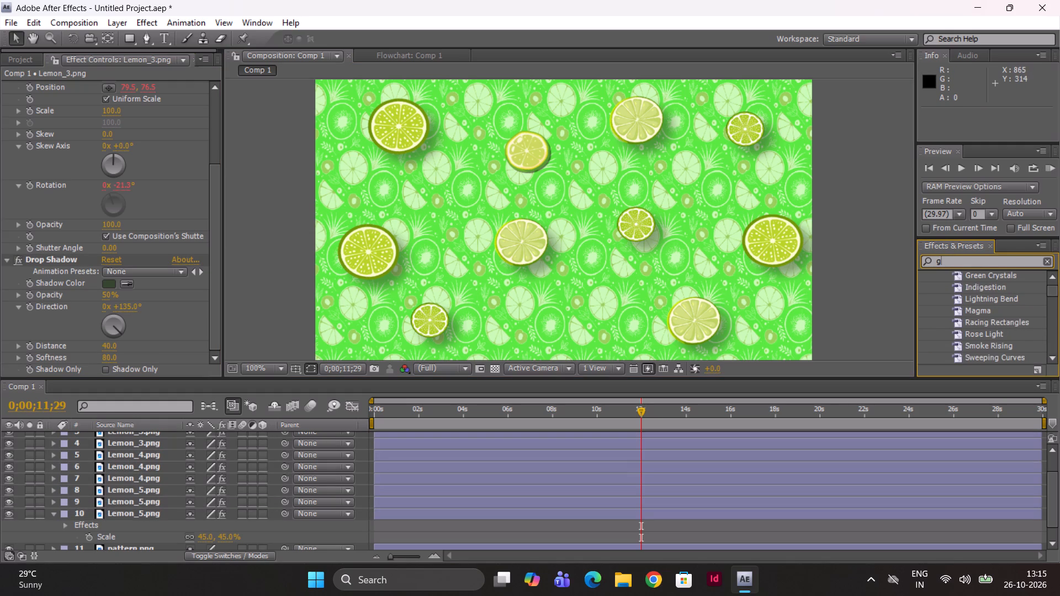
pyautogui.press('a')
pyautogui.press('u')
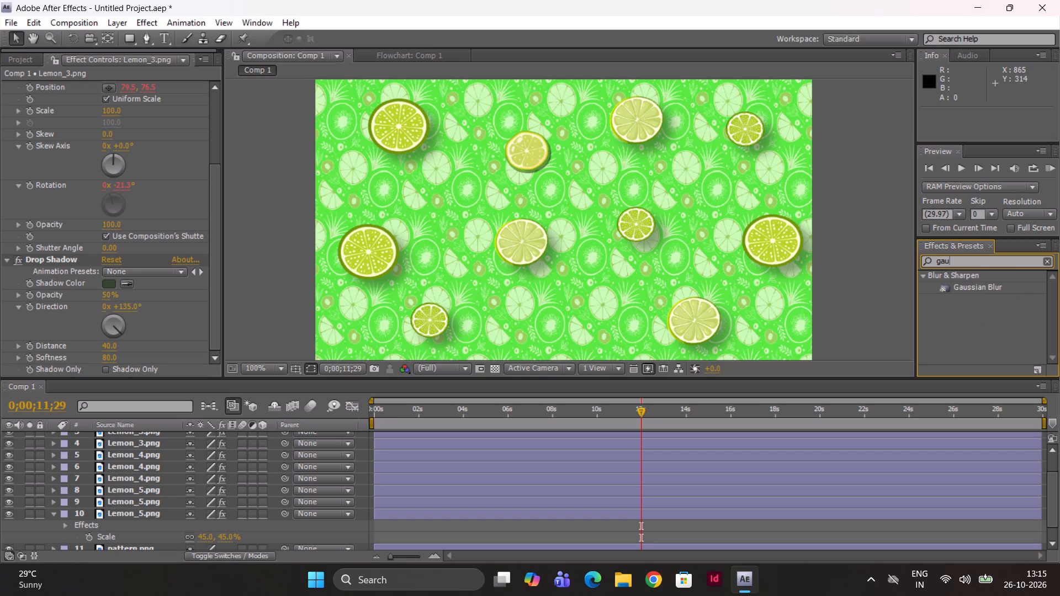
pyautogui.moveTo(971, 290); pyautogui.dragTo(404, 437)
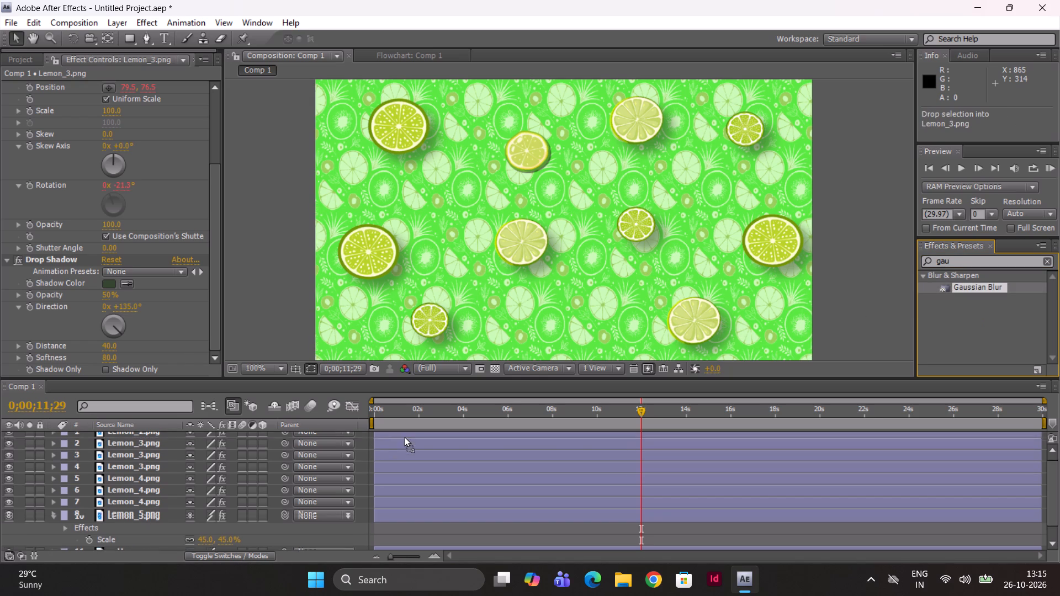
pyautogui.moveTo(404, 437); pyautogui.dragTo(137, 440)
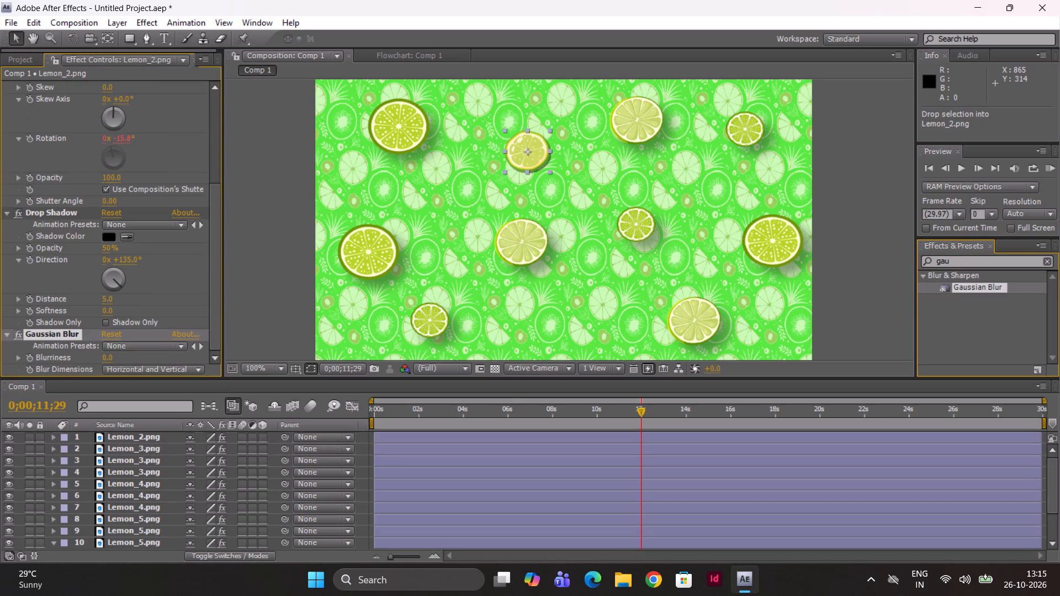
# Set the Gaussian Blur blurriness on Lemon_2 to 9.0.
pyautogui.moveTo(219, 267); pyautogui.dragTo(217, 299)
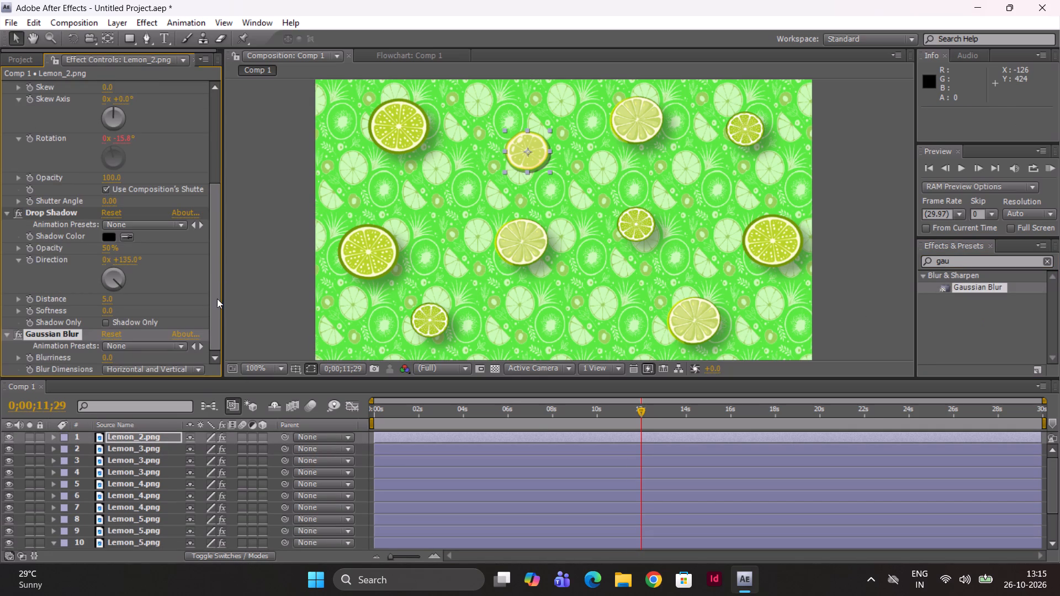
pyautogui.moveTo(217, 299); pyautogui.dragTo(217, 300)
pyautogui.moveTo(105, 360); pyautogui.dragTo(135, 365)
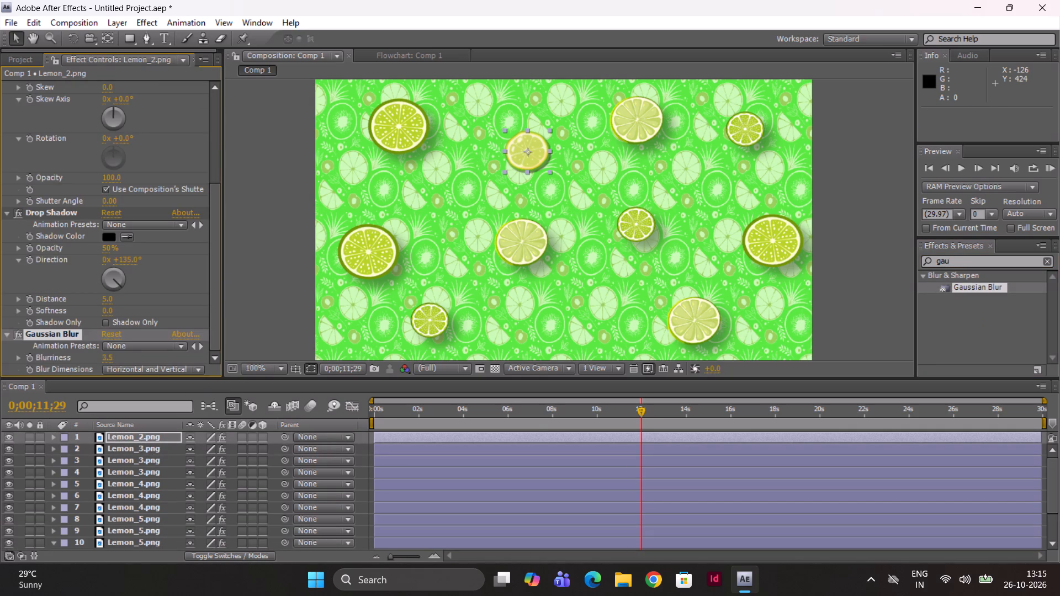
pyautogui.moveTo(135, 365); pyautogui.dragTo(144, 364)
pyautogui.moveTo(102, 357); pyautogui.dragTo(133, 359)
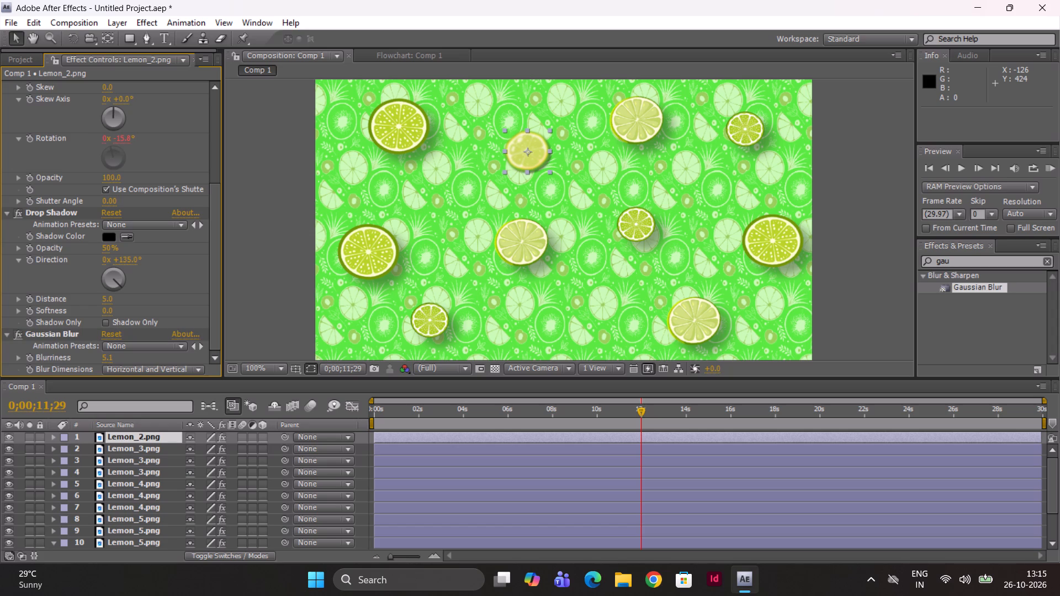
pyautogui.moveTo(106, 360); pyautogui.dragTo(126, 360)
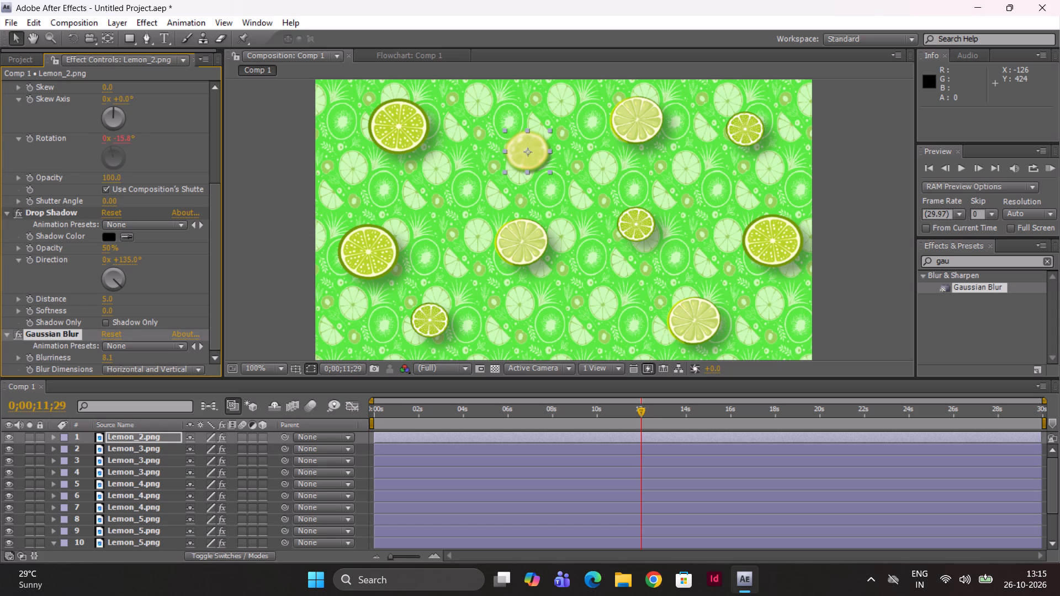
pyautogui.moveTo(106, 359); pyautogui.dragTo(115, 359)
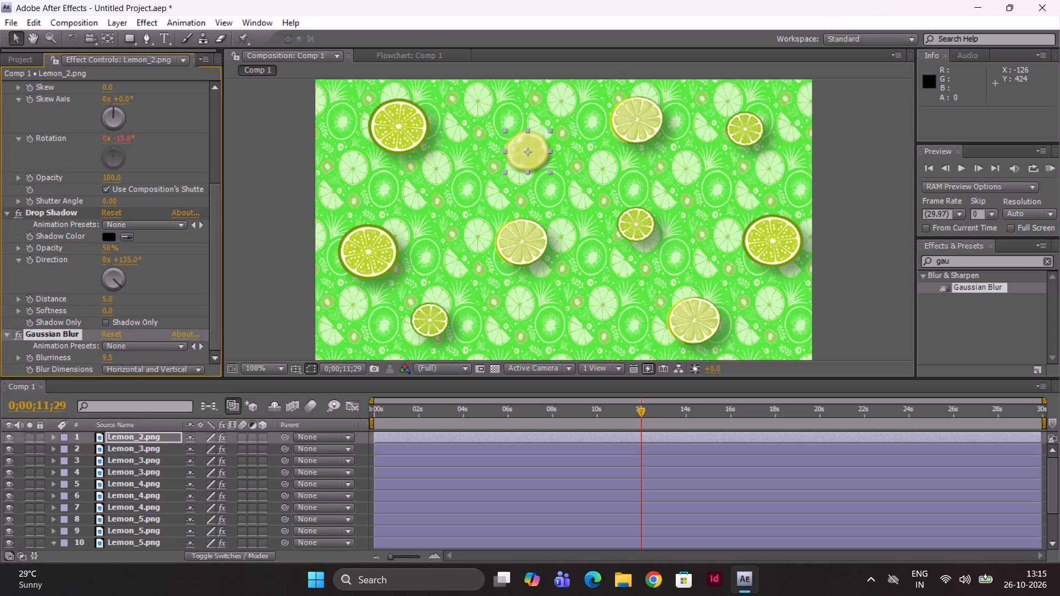
pyautogui.click(112, 359)
# Copy the Gaussian Blur effect from the Lemon_2 layer.
pyautogui.click(45, 333)
pyautogui.hotkey('ctrl', 'c')
pyautogui.hotkey('ctrl', 'c')
pyautogui.hotkey('ctrl', 'c')
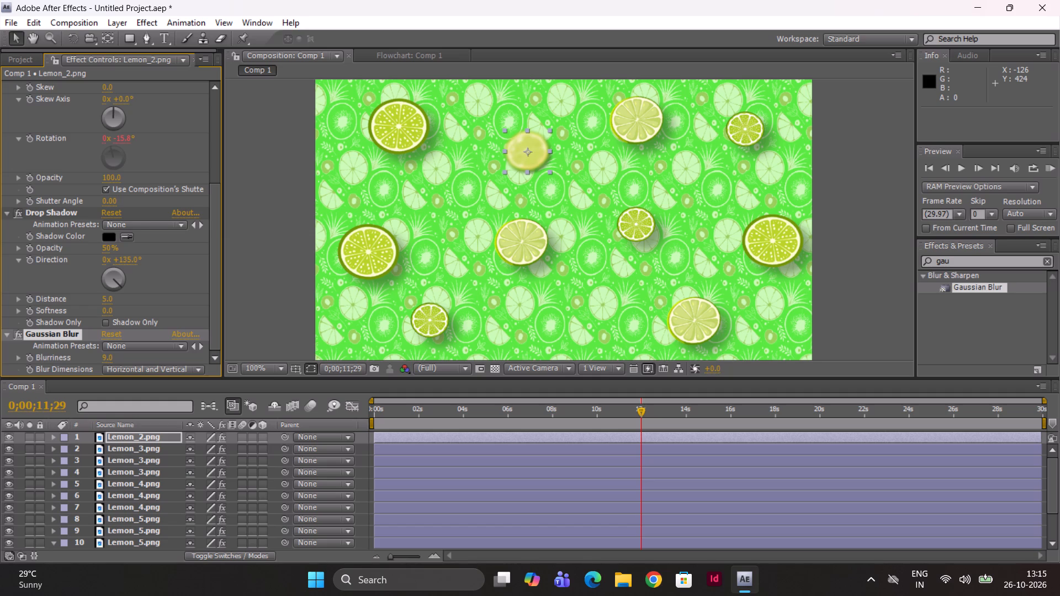
# Paste the copied Gaussian Blur onto the nine Lemon_3, Lemon_4 and Lemon_5 layers, then deselect them.
pyautogui.click(114, 454)
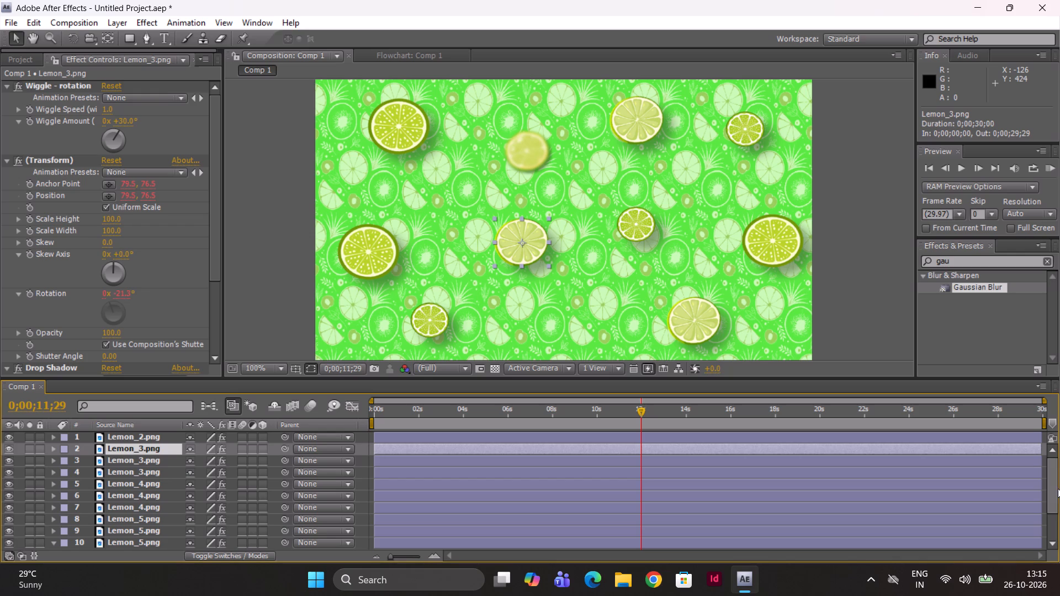
pyautogui.moveTo(1058, 488); pyautogui.dragTo(1058, 499)
pyautogui.keyDown('shift'); pyautogui.click(139, 518); pyautogui.keyUp('shift')
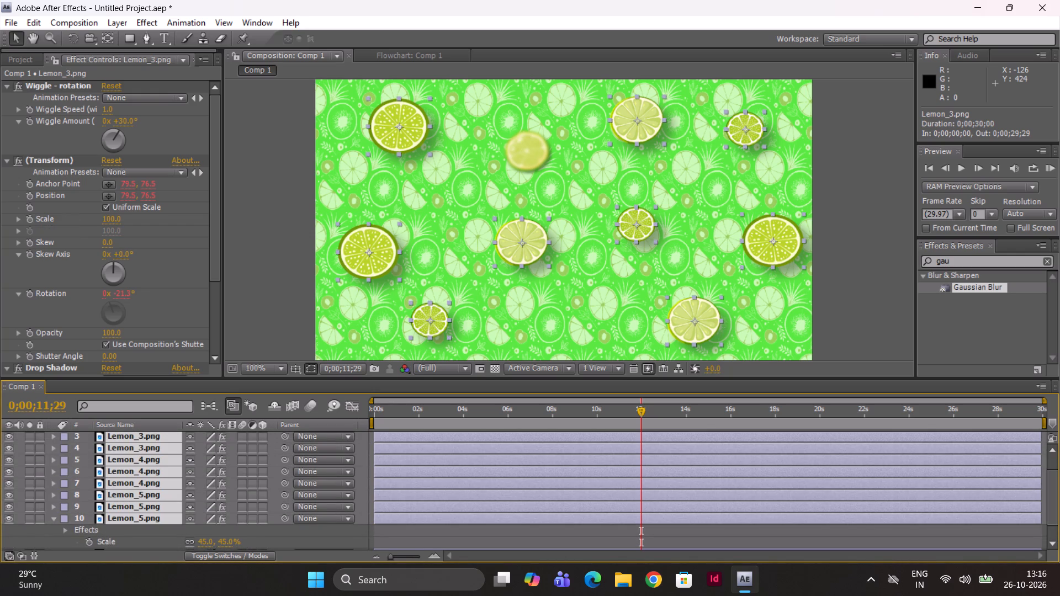
pyautogui.hotkey('ctrl', 'v')
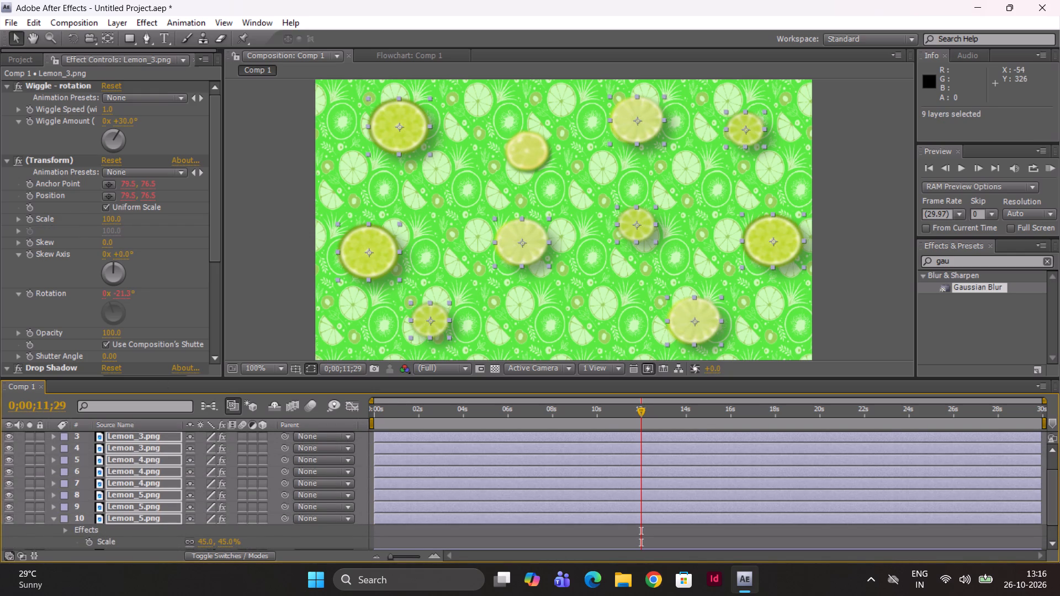
pyautogui.click(278, 279)
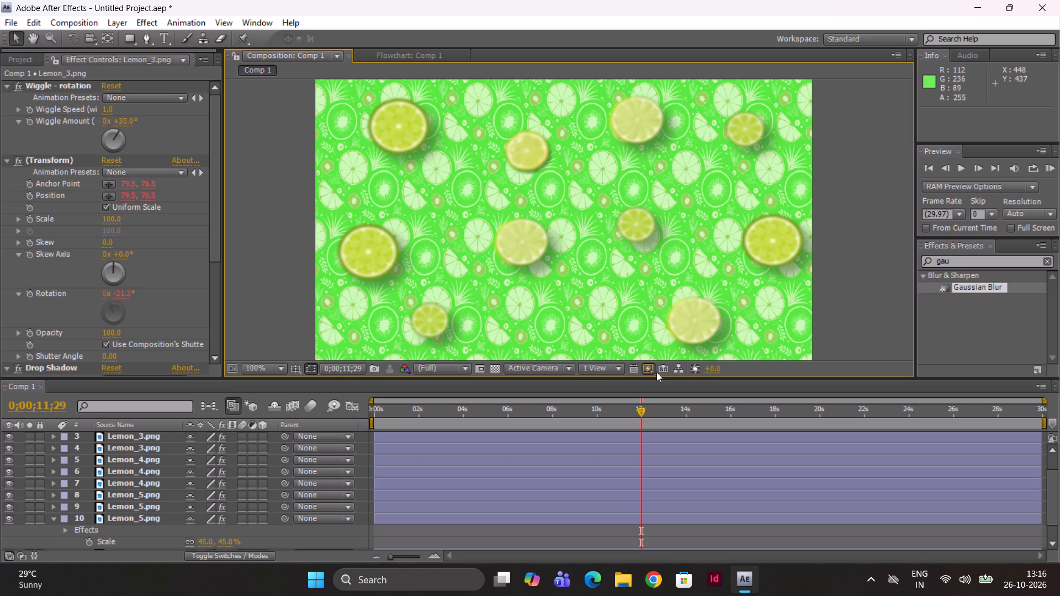
# Scrub the timeline to 0;00;01;14 and add a text layer reading "WHEN LIFE GIVE" near the middle of the composition.
pyautogui.moveTo(642, 416); pyautogui.dragTo(520, 427)
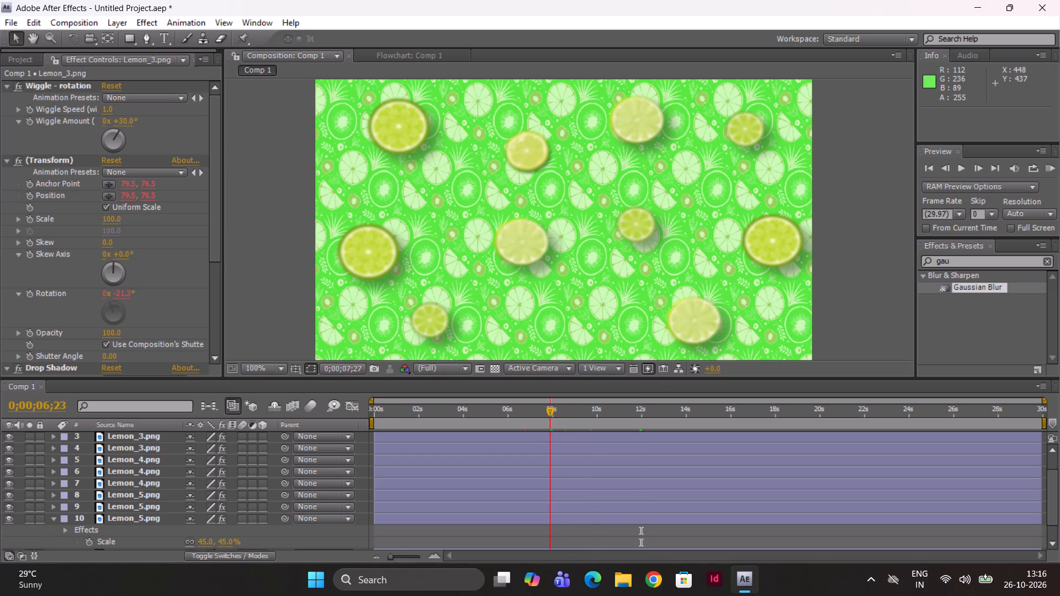
pyautogui.moveTo(520, 427); pyautogui.dragTo(577, 467)
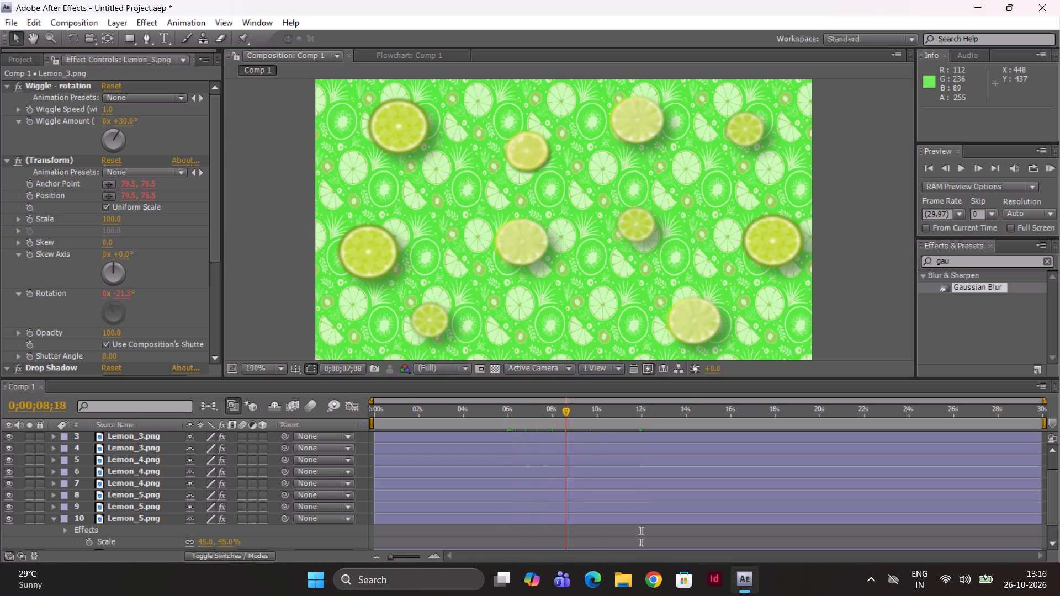
pyautogui.moveTo(577, 467); pyautogui.dragTo(380, 462)
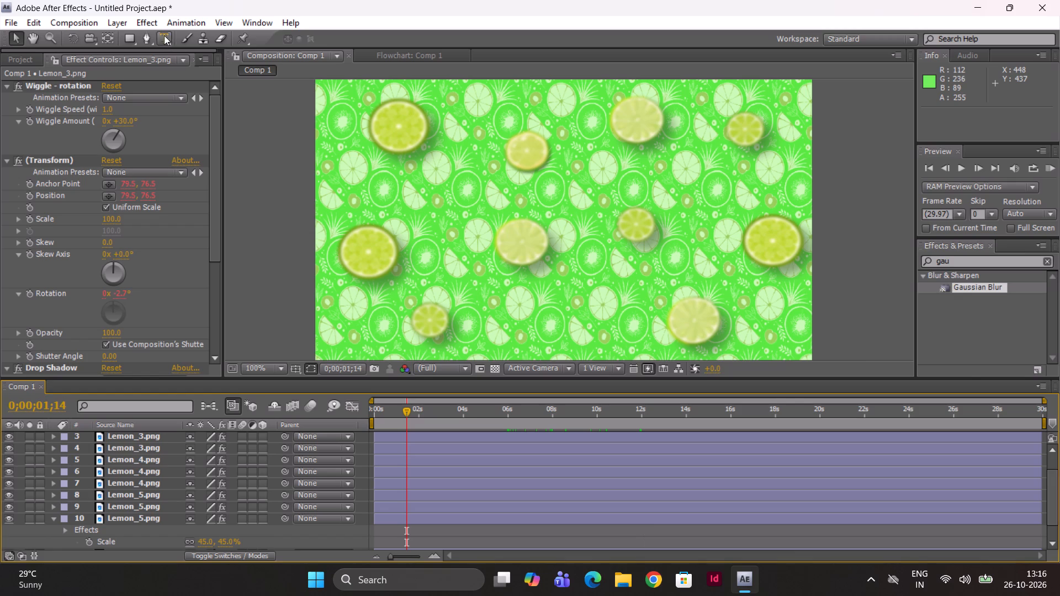
pyautogui.click(162, 35)
pyautogui.click(483, 188)
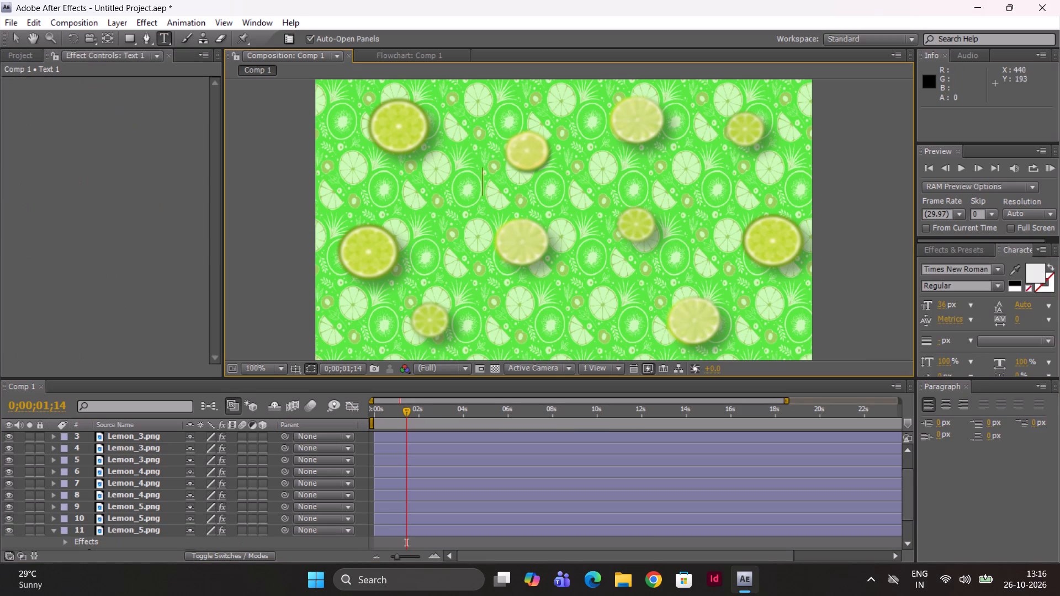
pyautogui.write('WHEN')
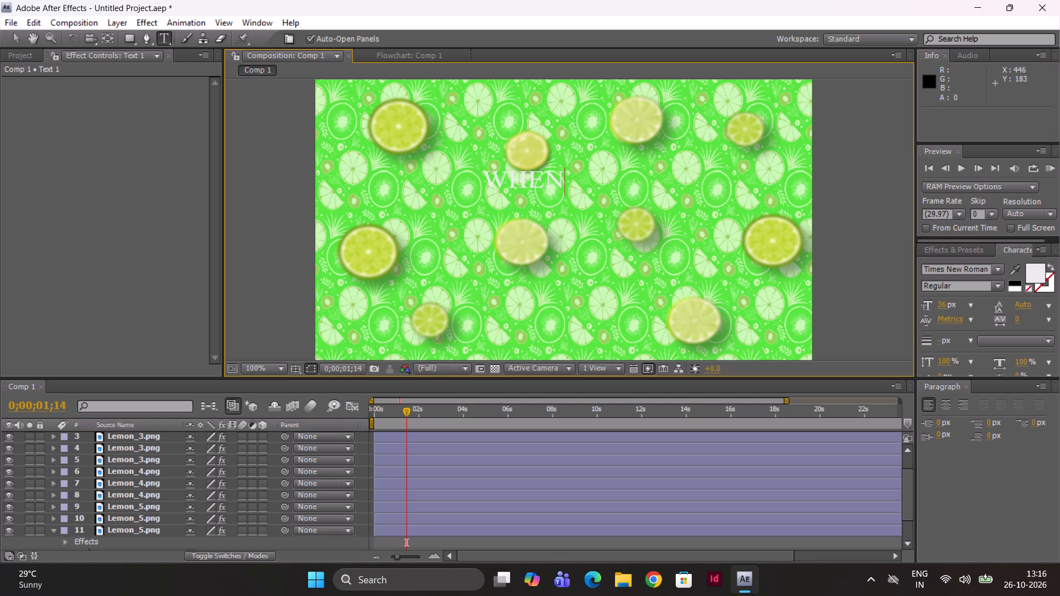
pyautogui.press('space')
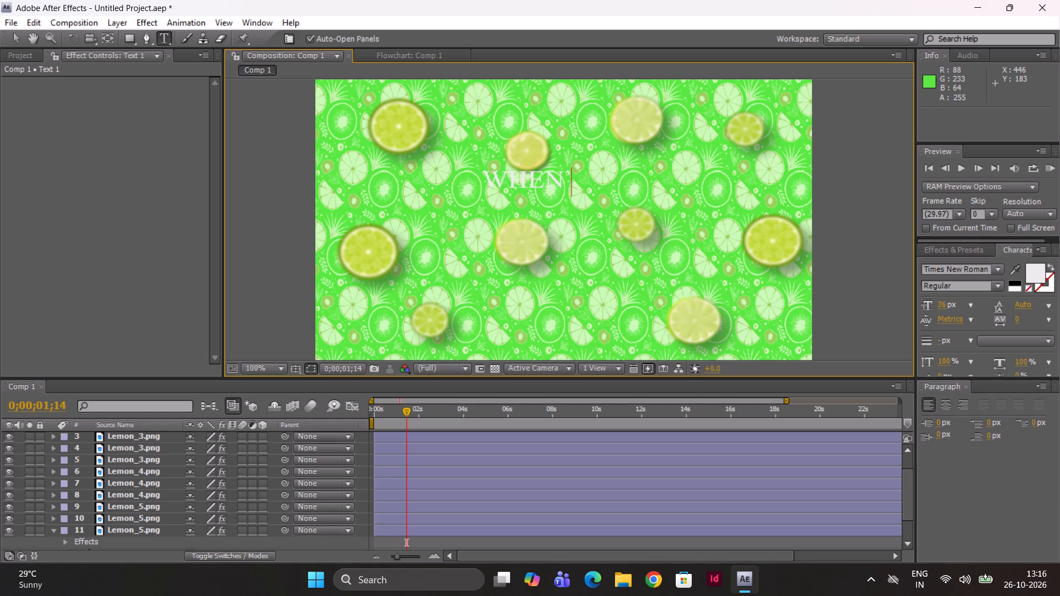
pyautogui.write('LIFE')
pyautogui.press('space')
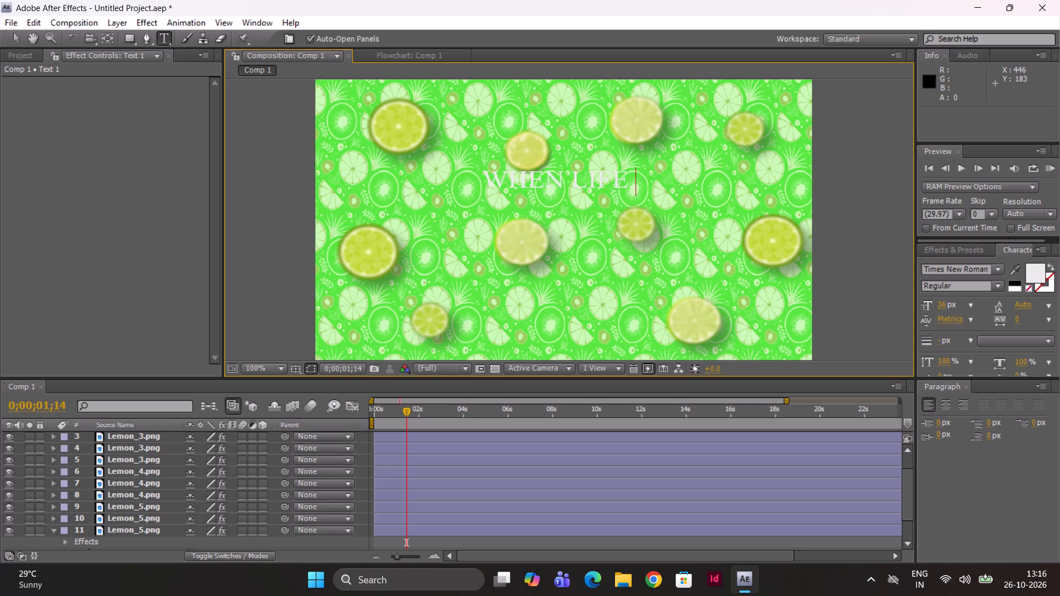
pyautogui.press('g')
pyautogui.write('IN')
pyautogui.press('BackSpace')
pyautogui.write('VE')
pyautogui.press('space')
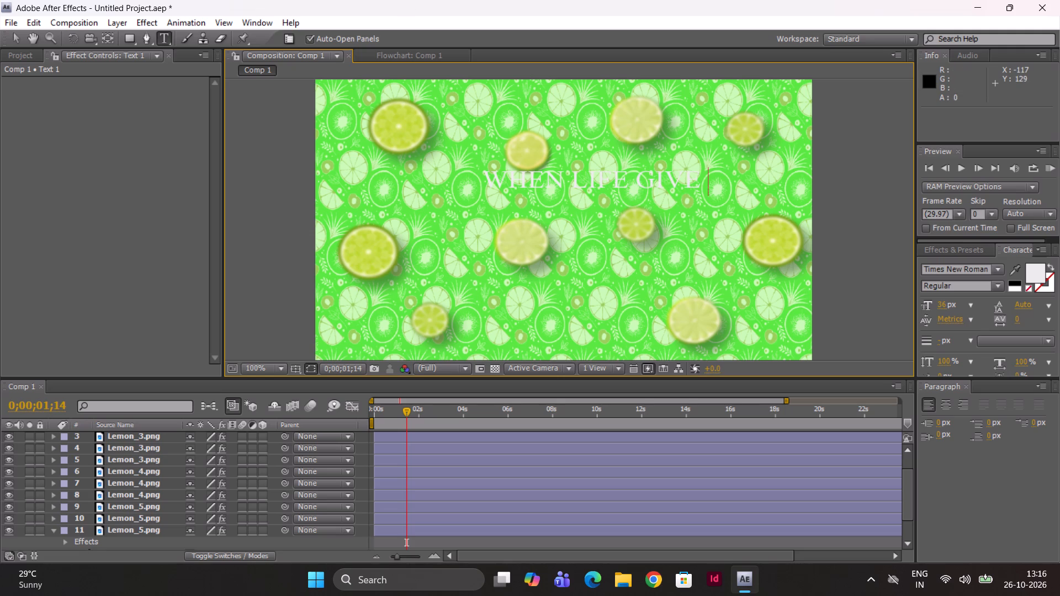
pyautogui.click(10, 36)
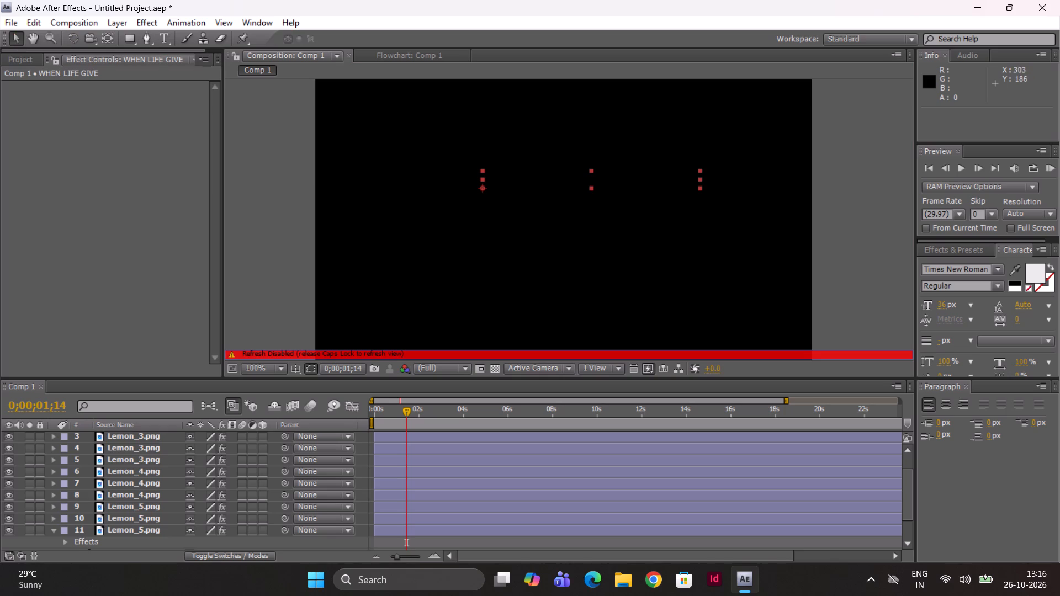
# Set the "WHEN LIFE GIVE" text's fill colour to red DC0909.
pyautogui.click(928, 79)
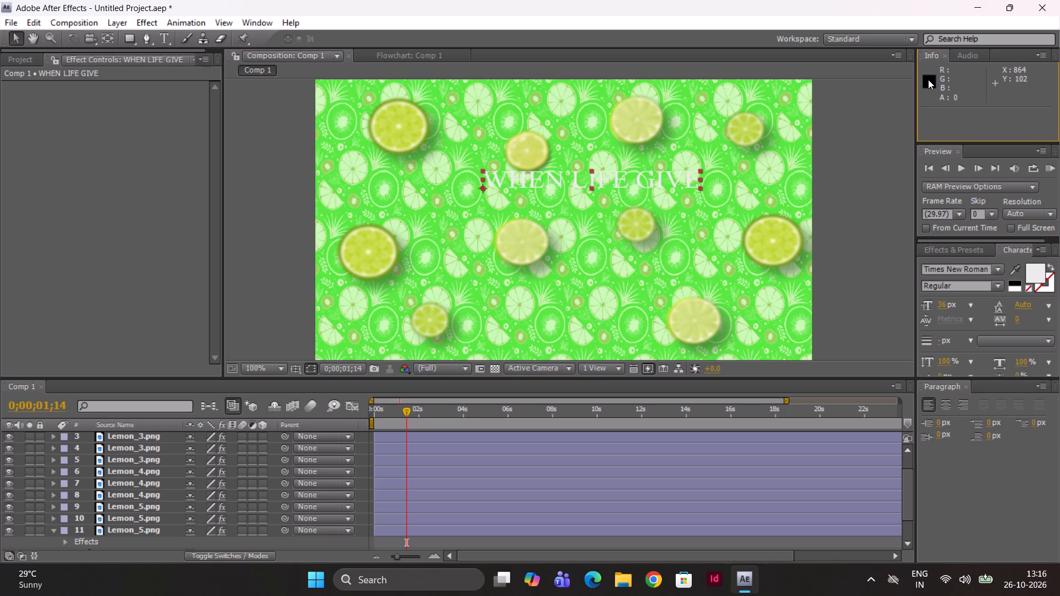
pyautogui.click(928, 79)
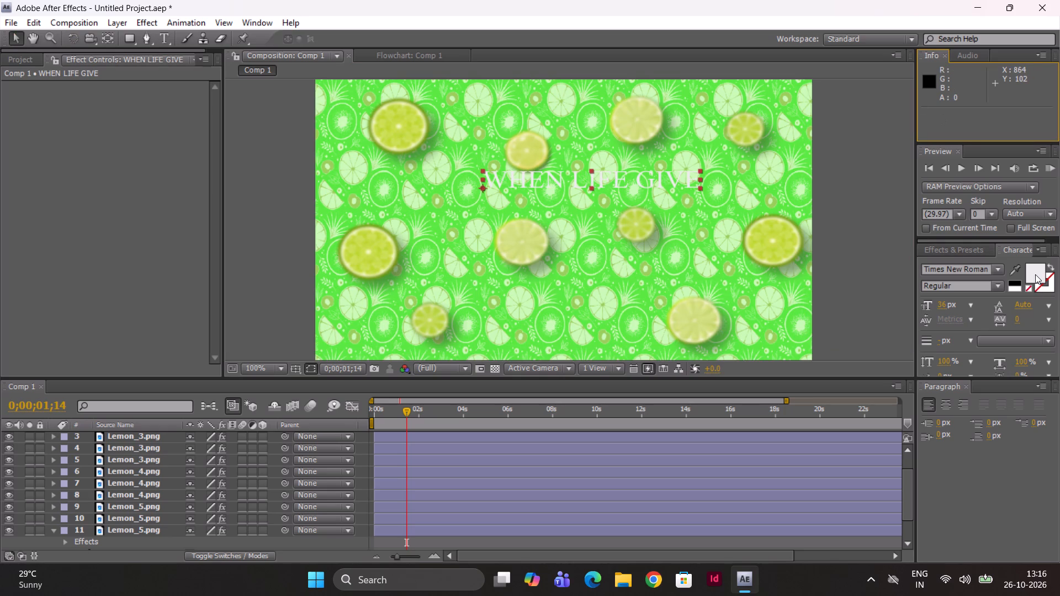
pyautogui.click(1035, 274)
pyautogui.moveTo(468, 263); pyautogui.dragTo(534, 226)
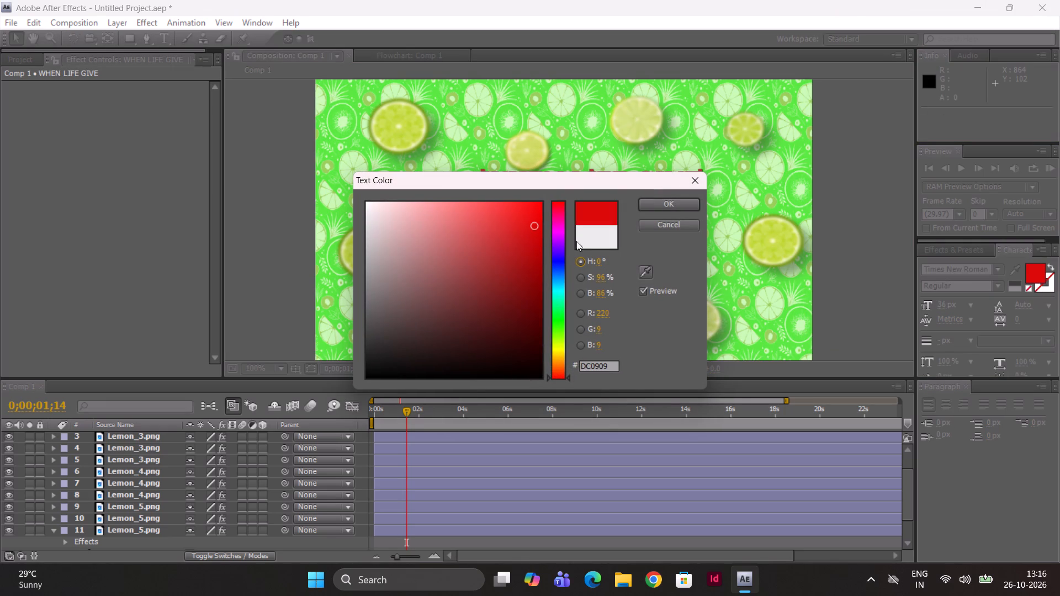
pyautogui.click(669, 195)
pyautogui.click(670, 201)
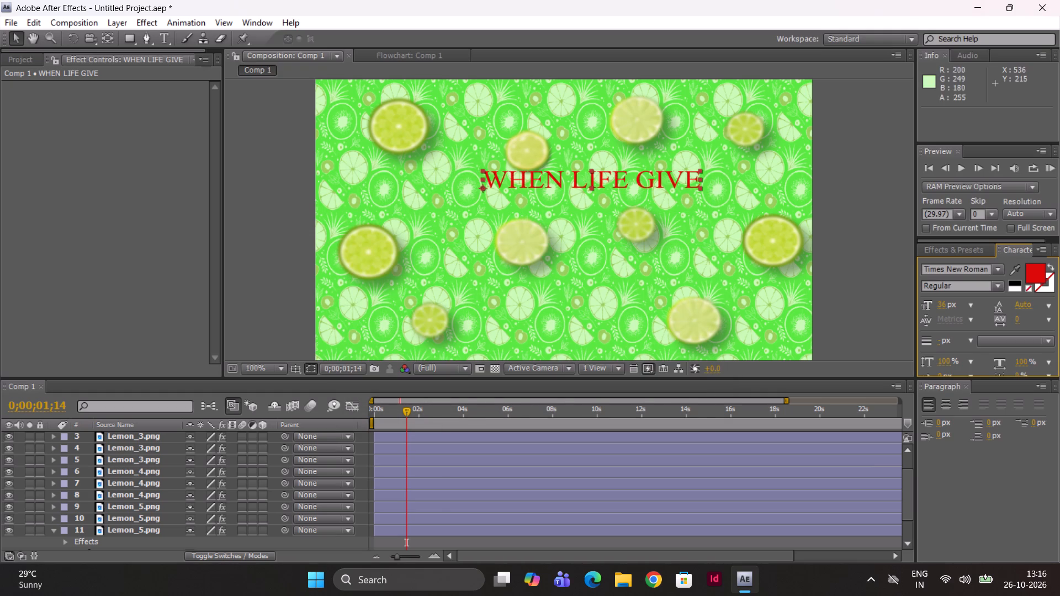
# Set the "WHEN LIFE GIVE" text's fill colour to a very dark green, about RGB 34, 56, 40.
pyautogui.click(1039, 275)
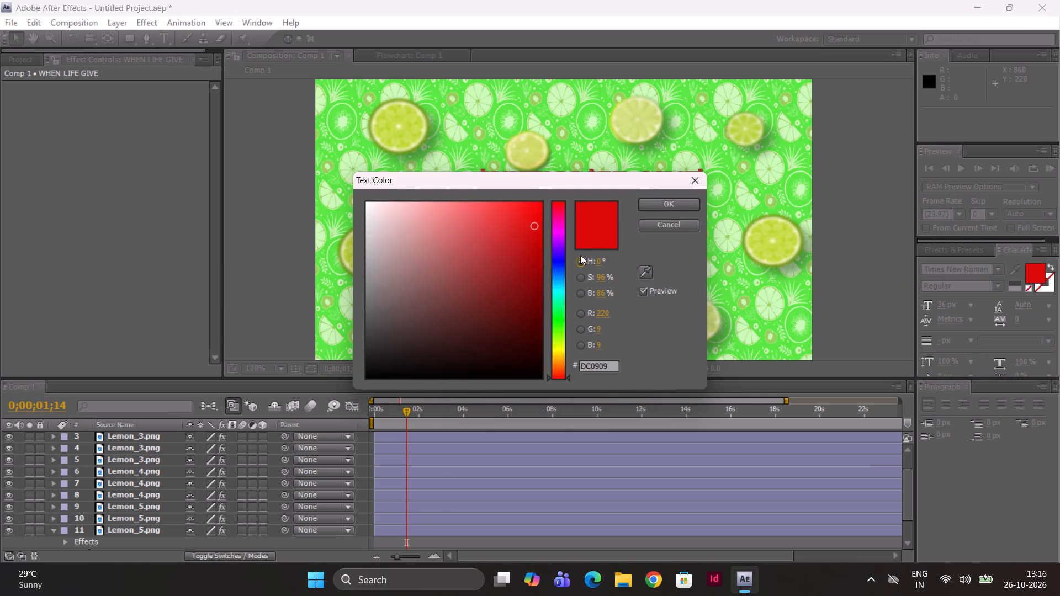
pyautogui.moveTo(562, 289); pyautogui.dragTo(556, 339)
pyautogui.moveTo(559, 339); pyautogui.dragTo(558, 318)
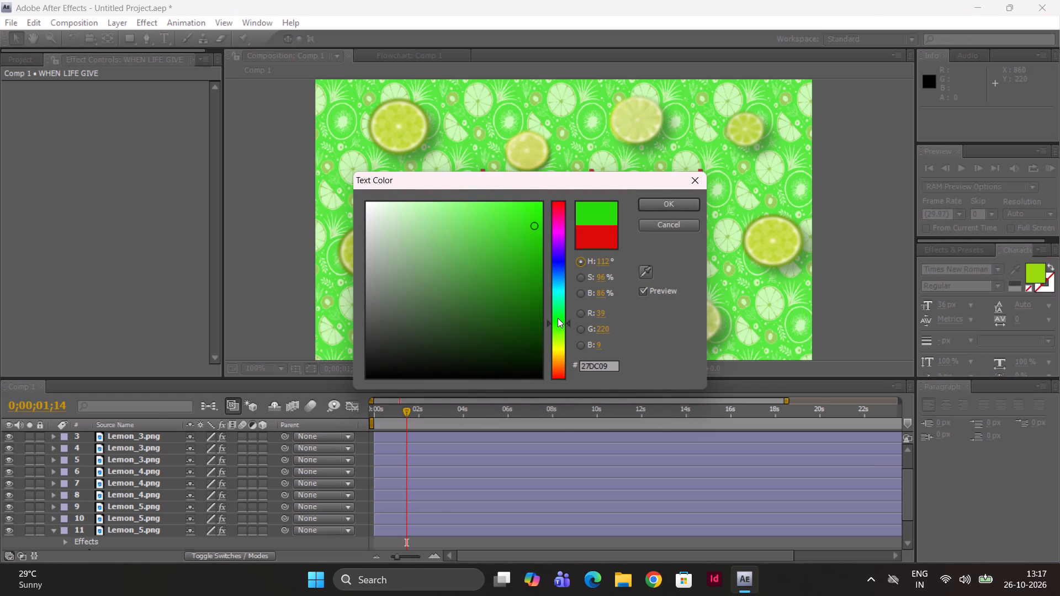
pyautogui.moveTo(558, 318); pyautogui.dragTo(559, 312)
pyautogui.moveTo(494, 281); pyautogui.dragTo(468, 289)
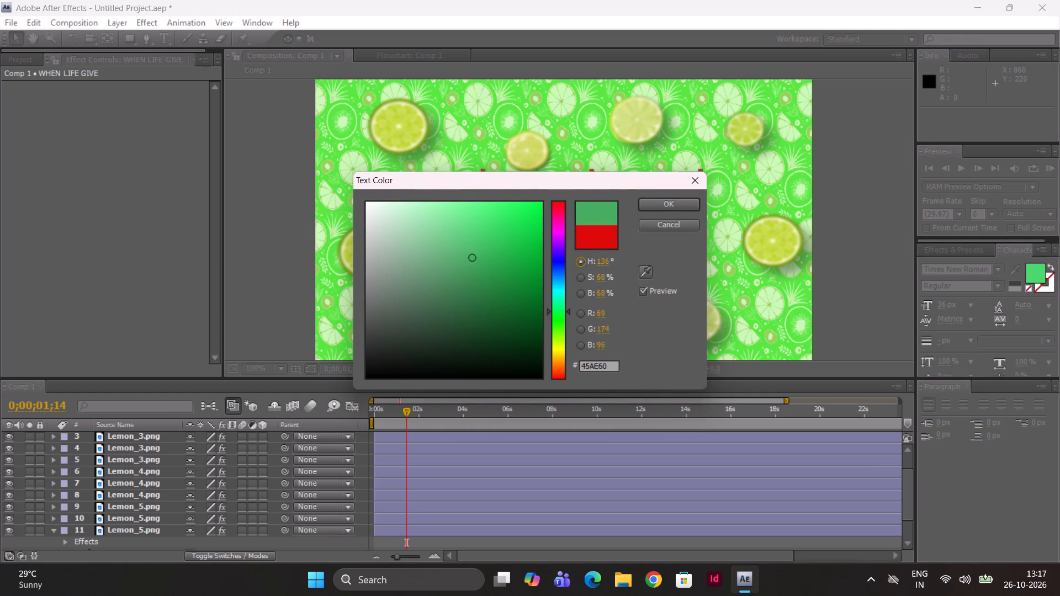
pyautogui.moveTo(468, 289); pyautogui.dragTo(443, 340)
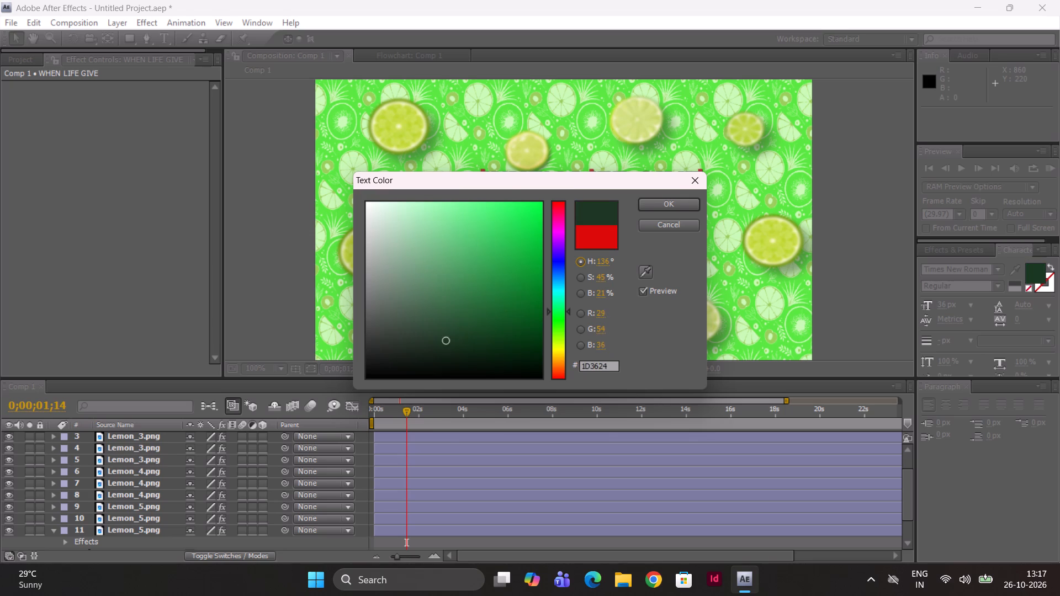
pyautogui.moveTo(443, 340); pyautogui.dragTo(434, 339)
pyautogui.click(653, 204)
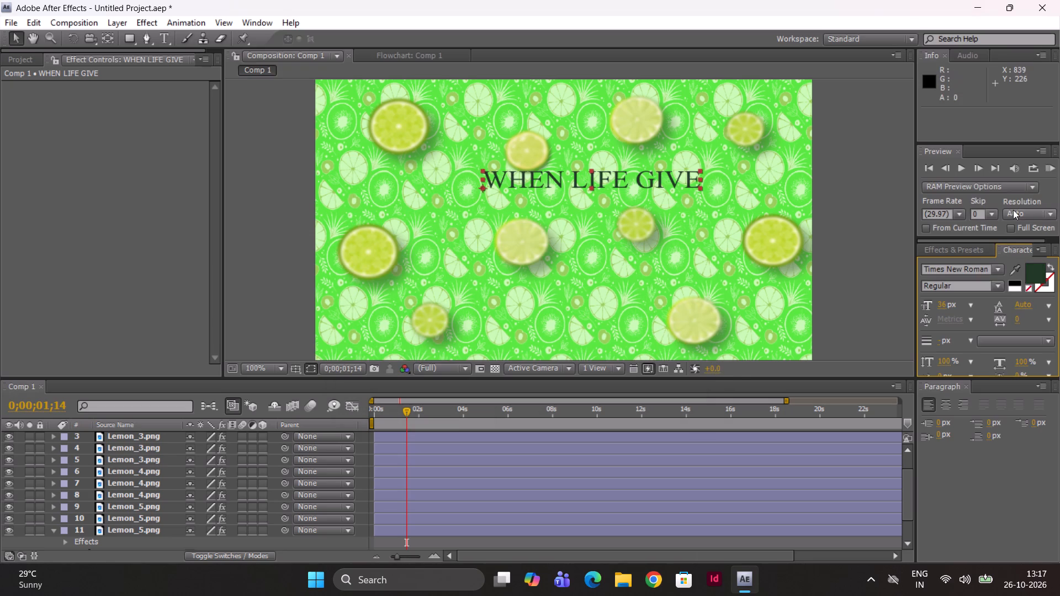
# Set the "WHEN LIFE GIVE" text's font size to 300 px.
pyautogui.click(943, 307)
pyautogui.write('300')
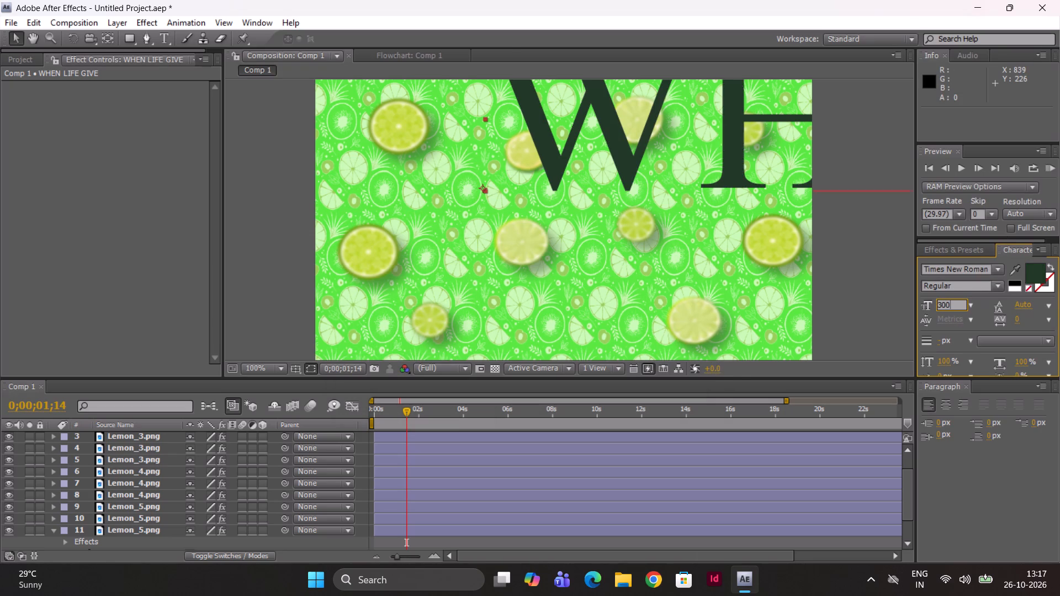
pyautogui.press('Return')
# Set the "WHEN LIFE GIVE" text's font size to 45 px.
pyautogui.moveTo(943, 305); pyautogui.dragTo(944, 332)
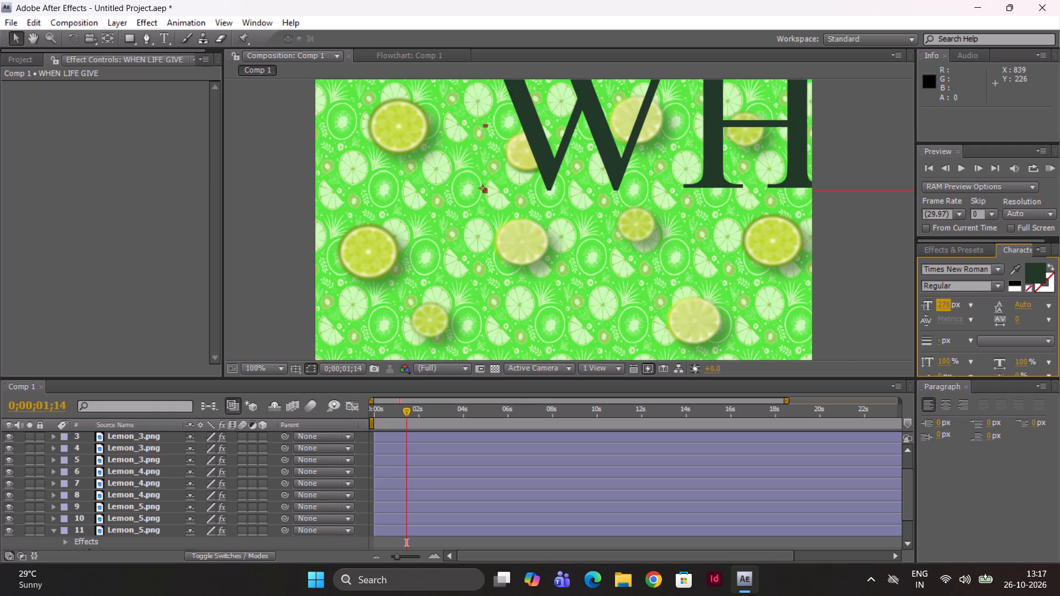
pyautogui.moveTo(944, 332); pyautogui.dragTo(962, 508)
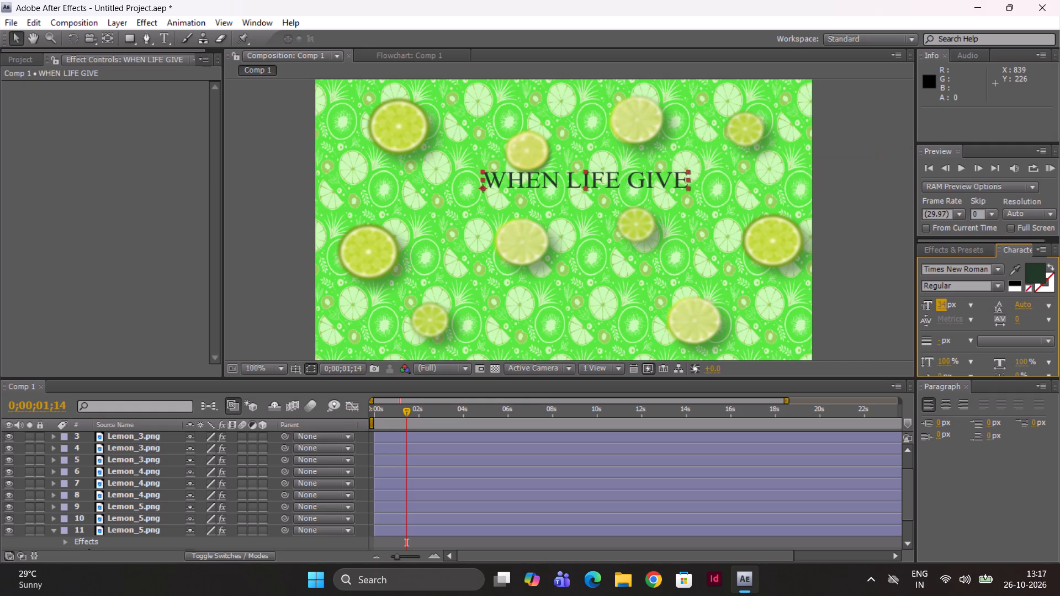
pyautogui.moveTo(962, 508); pyautogui.dragTo(969, 509)
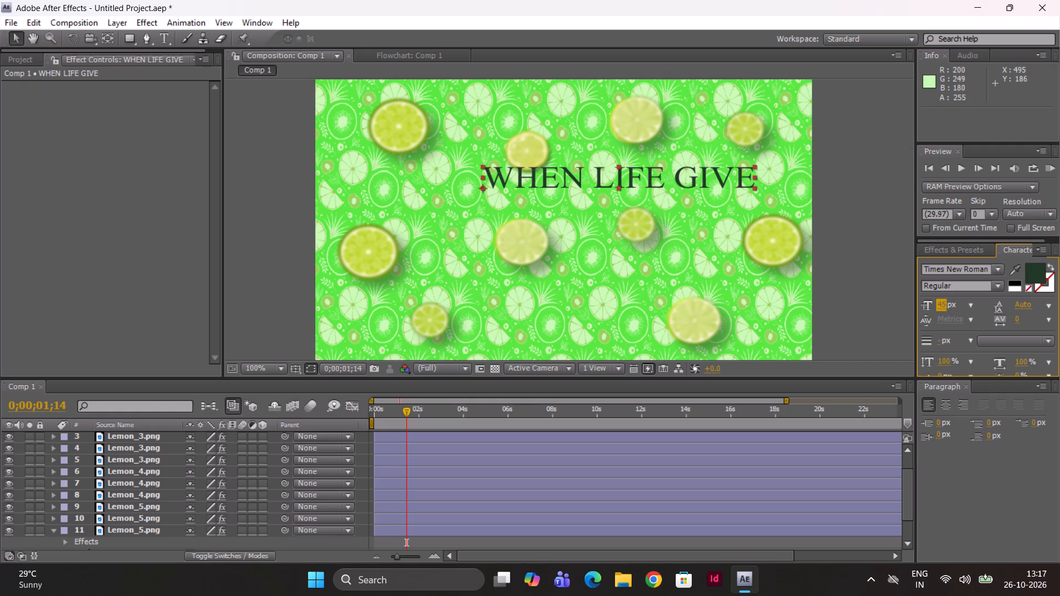
# Move the "WHEN LIFE GIVE" text to about position 192, 217 so it sits more centrally in the composition.
pyautogui.click(12, 34)
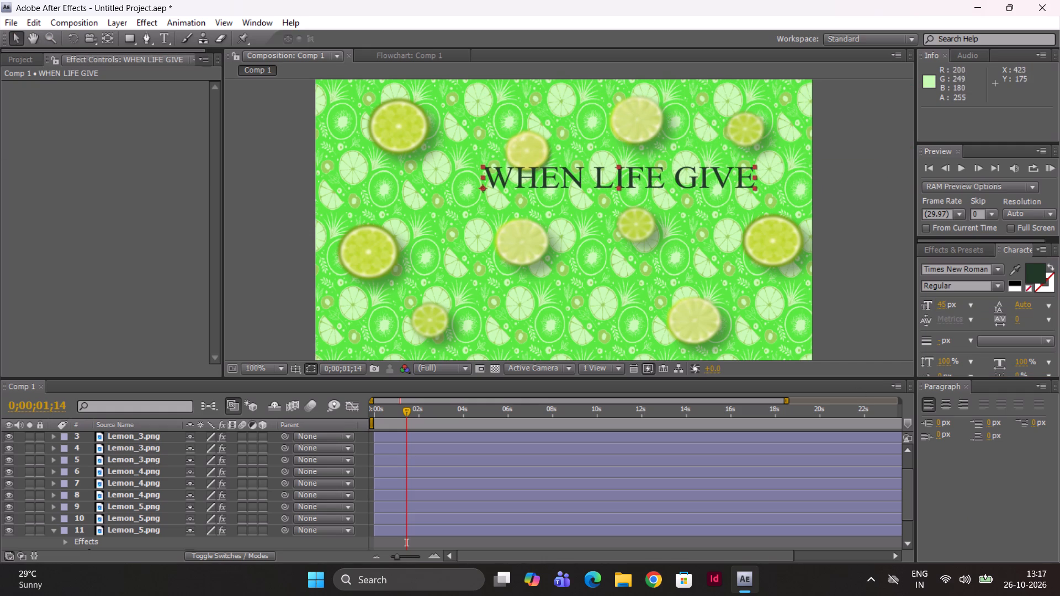
pyautogui.moveTo(599, 175); pyautogui.dragTo(564, 190)
# Duplicate the "WHEN LIFE GIVE" text layer and place the copy just below the original at about position 197, 261.
pyautogui.hotkey('ctrl', 'd')
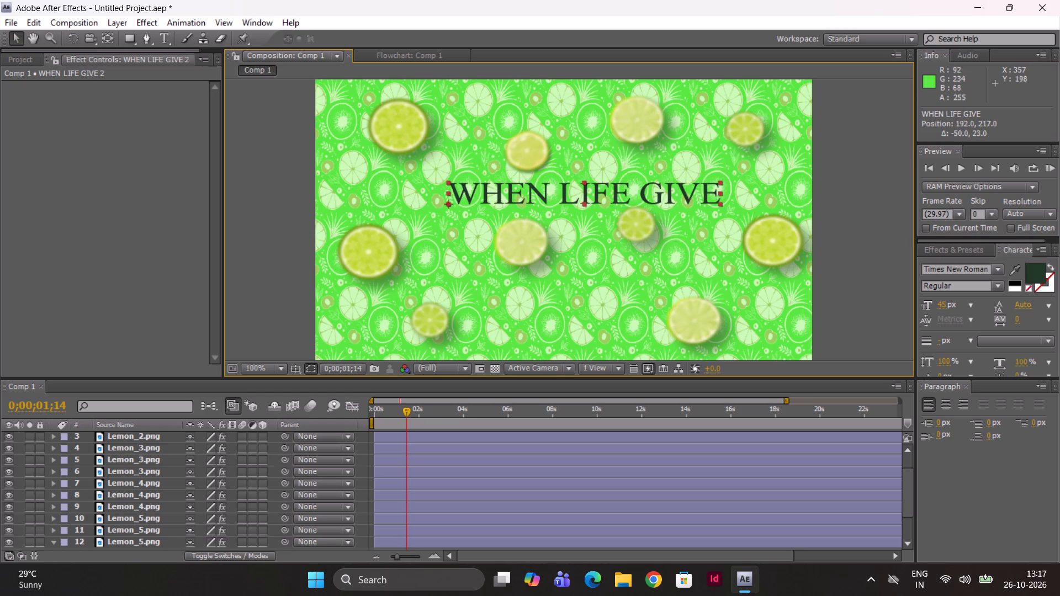
pyautogui.moveTo(562, 190); pyautogui.dragTo(565, 218)
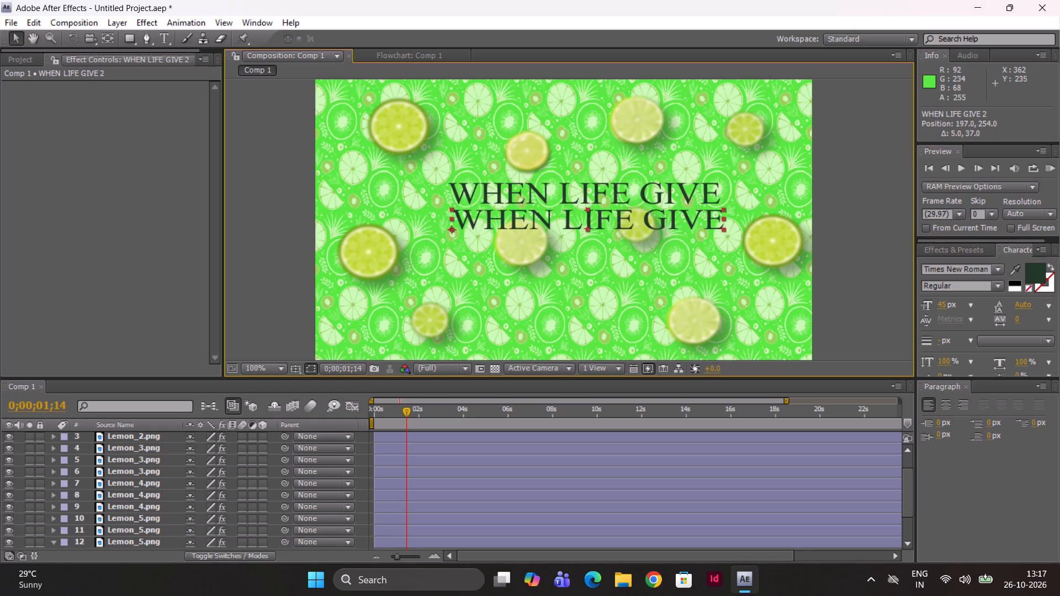
pyautogui.moveTo(565, 218); pyautogui.dragTo(565, 220)
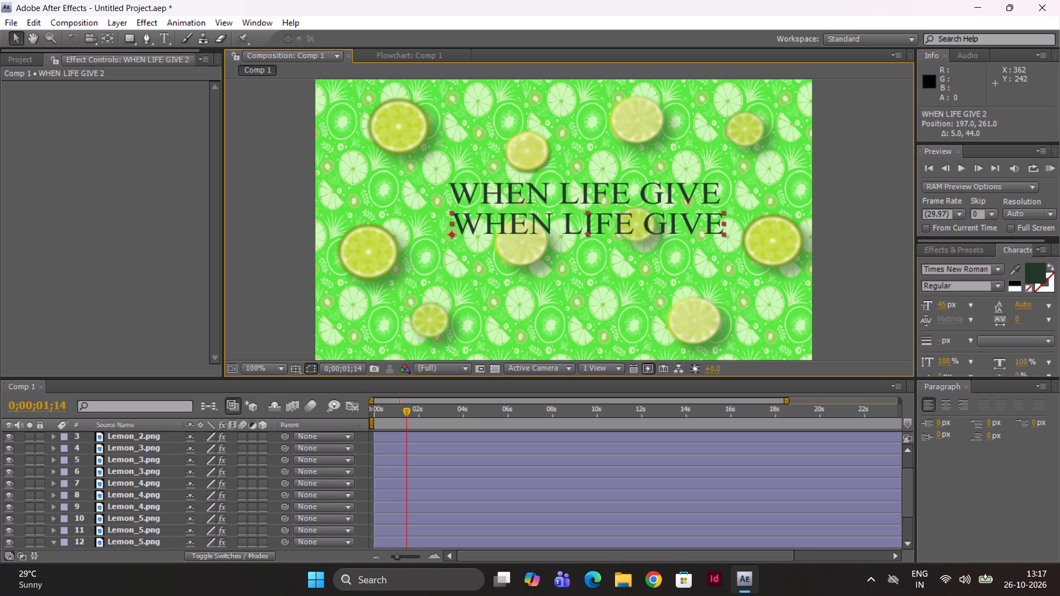
# Replace the duplicated lower text line with "YOU LEMON".
pyautogui.doubleClick(565, 220)
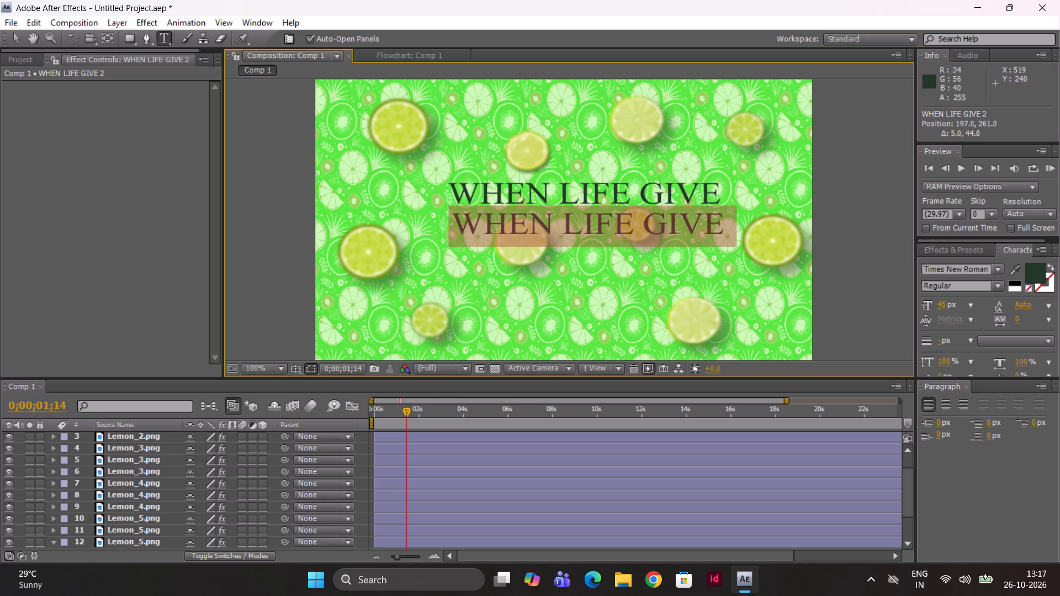
pyautogui.write('YOU')
pyautogui.press('space')
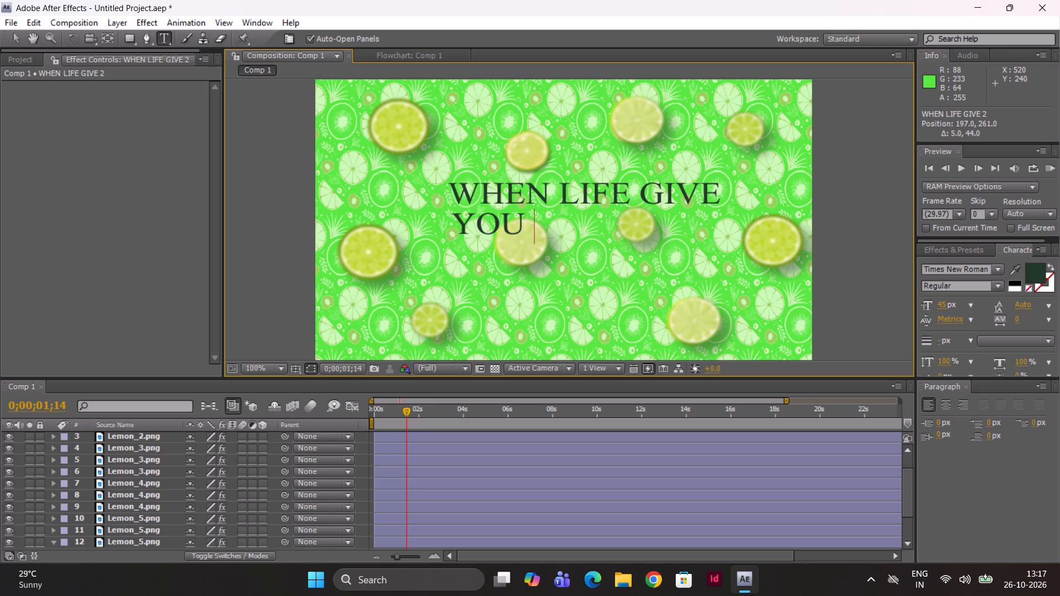
pyautogui.press('l')
pyautogui.write('EM')
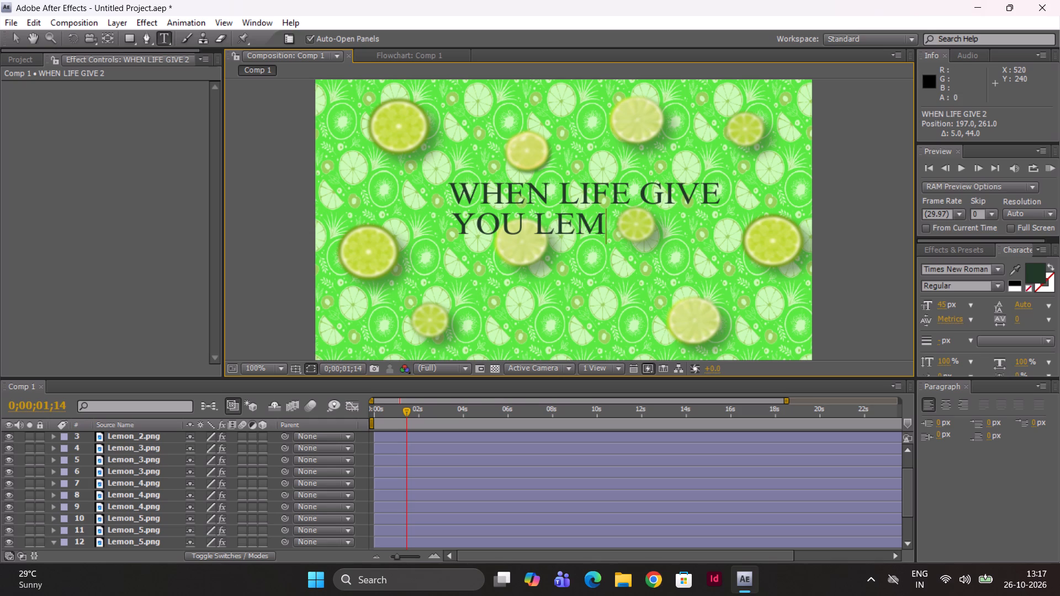
pyautogui.press('o')
pyautogui.press('BackSpace')
pyautogui.press('n')
pyautogui.press('BackSpace')
pyautogui.write('ON')
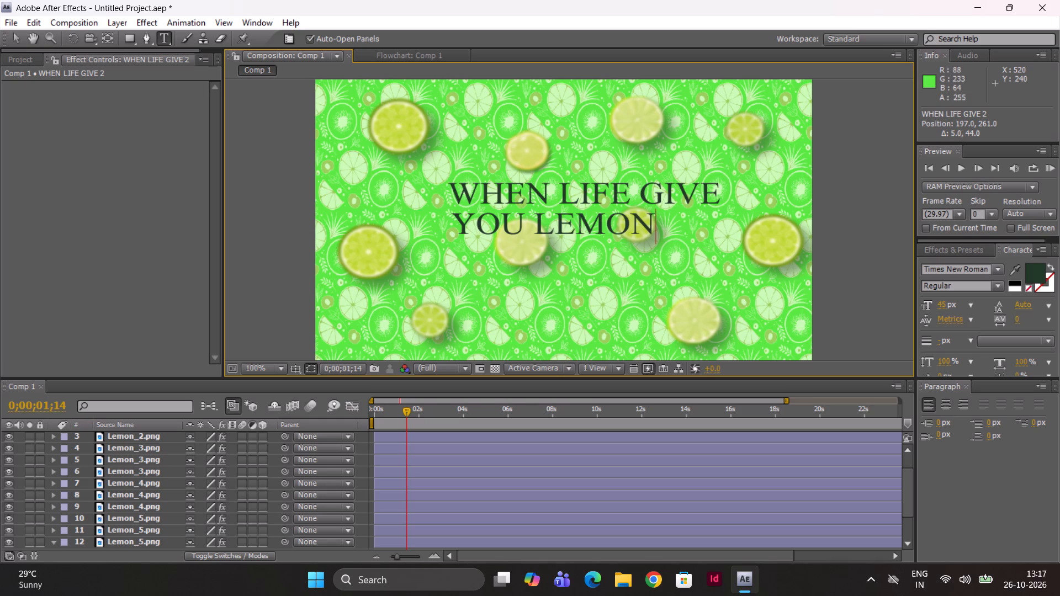
pyautogui.press('space')
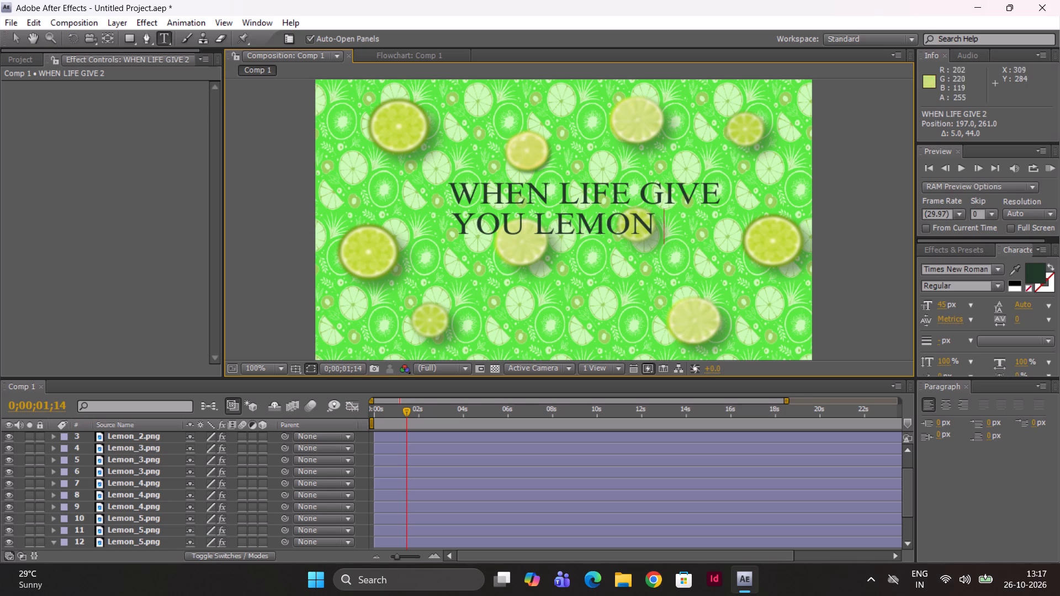
pyautogui.click(19, 39)
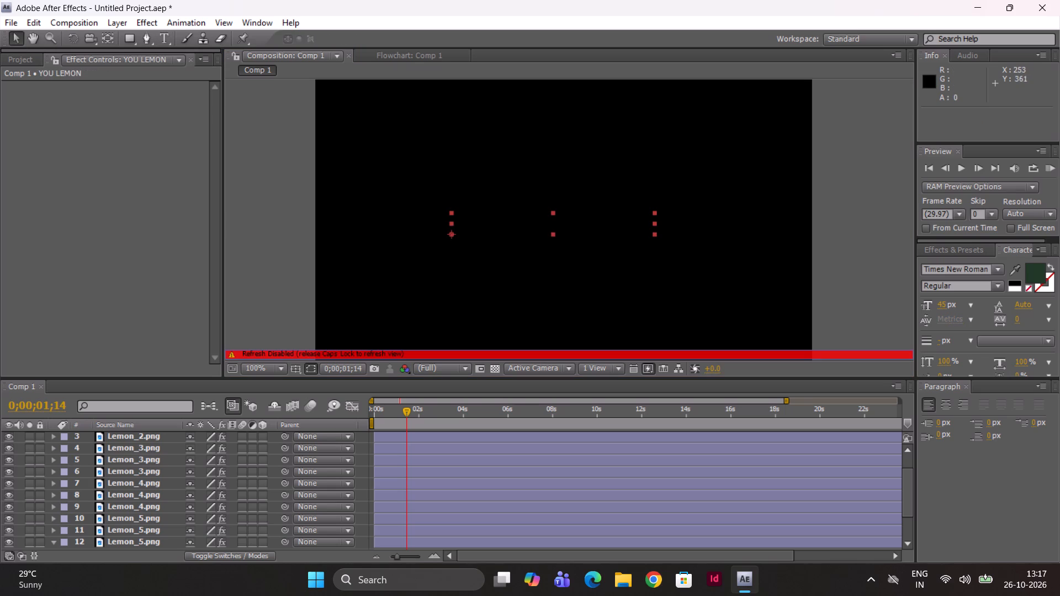
# Move the "YOU LEMON" text to about position 288, 258, beneath the end of the "WHEN LIFE GIVE" line.
pyautogui.moveTo(506, 225); pyautogui.dragTo(575, 225)
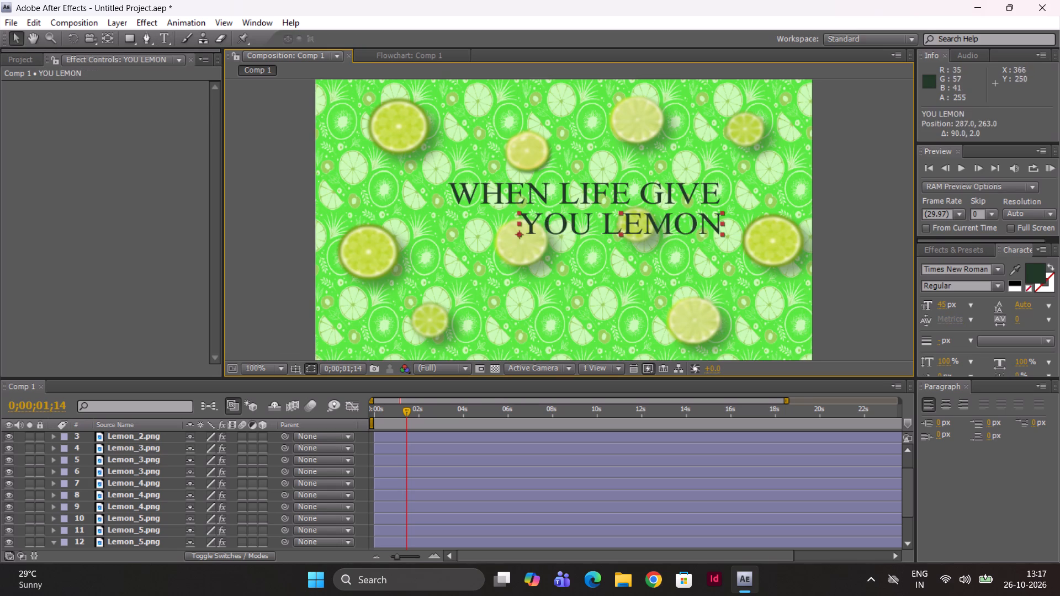
pyautogui.moveTo(575, 225); pyautogui.dragTo(569, 223)
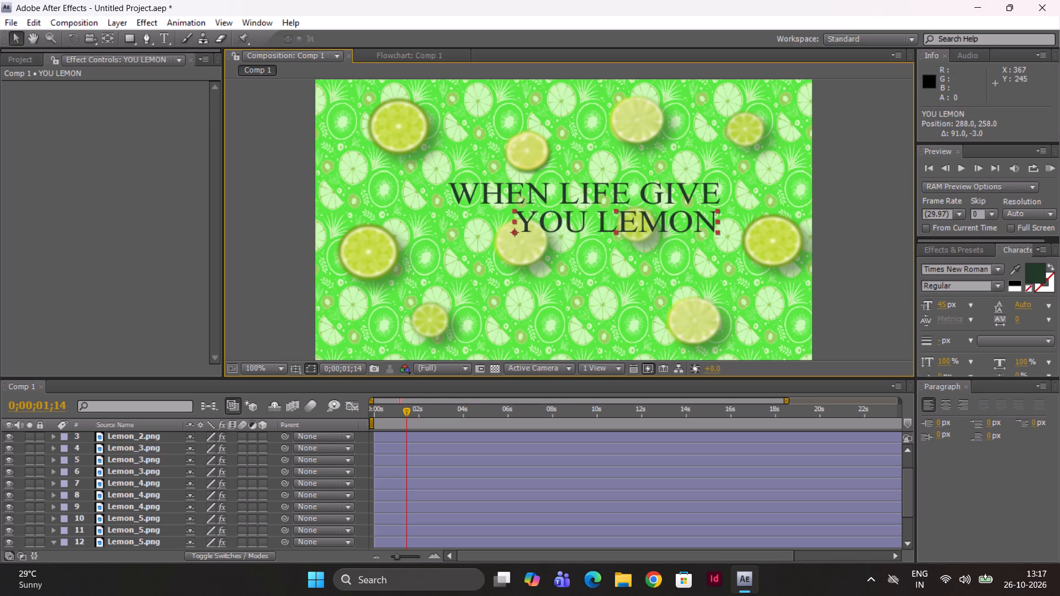
pyautogui.click(828, 193)
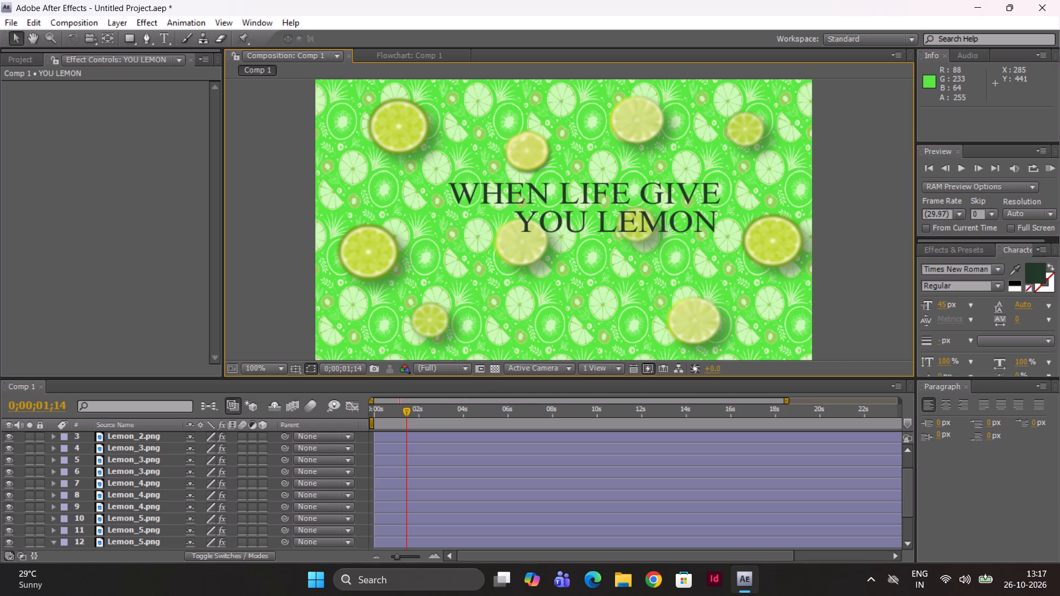
# Collapse the expanded properties of the Lemon_5.png layer, number 12 in the timeline.
pyautogui.moveTo(913, 474); pyautogui.dragTo(905, 517)
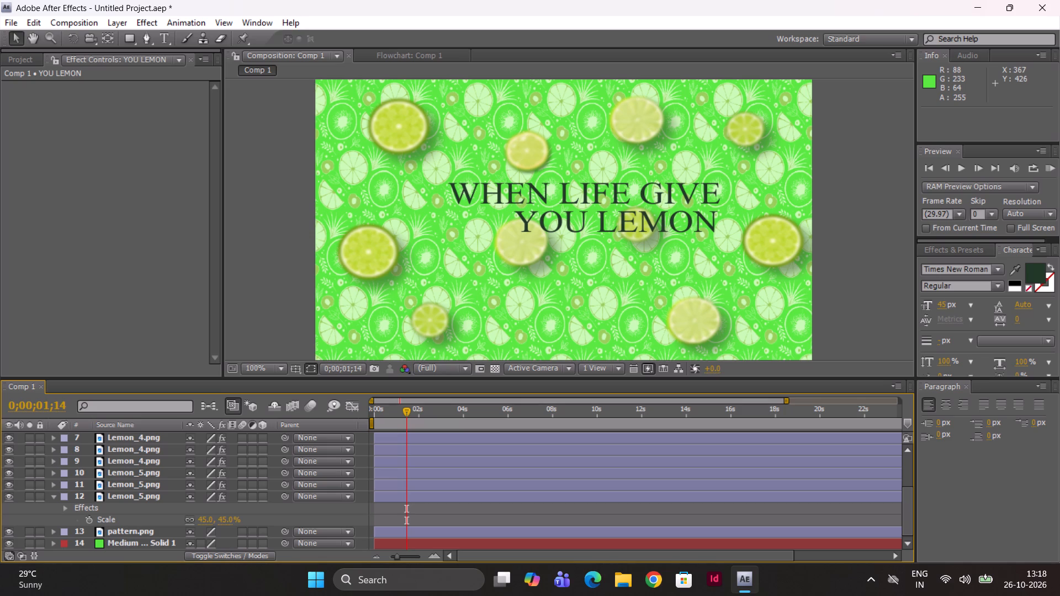
pyautogui.moveTo(132, 504); pyautogui.dragTo(160, 445)
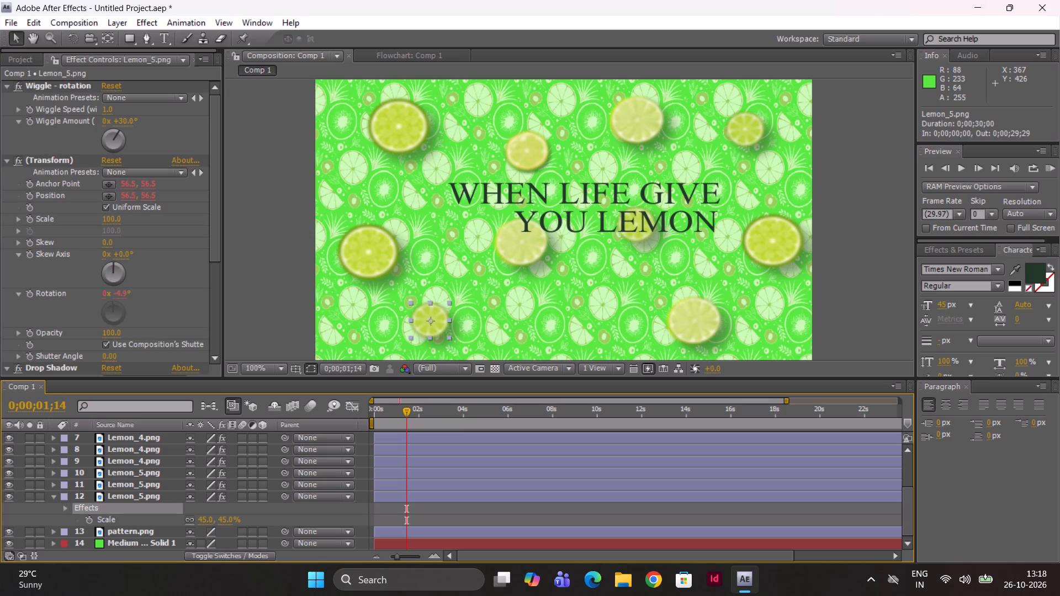
pyautogui.moveTo(160, 445); pyautogui.dragTo(163, 435)
pyautogui.click(53, 499)
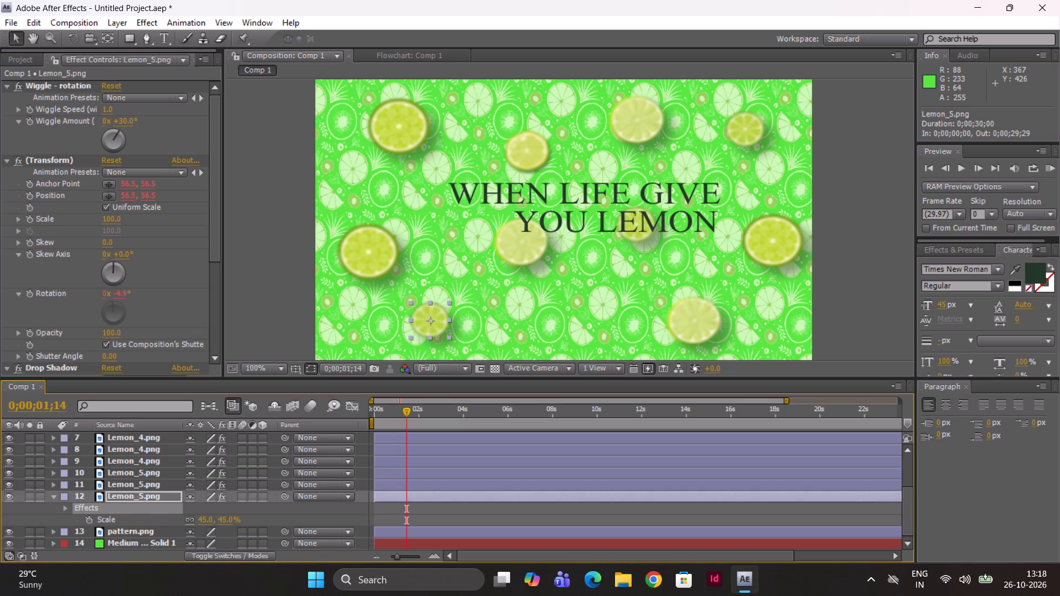
# Make the "WHEN LIFE GIVE" text layer a 3D layer.
pyautogui.scroll(-2, 55, 503)
pyautogui.scroll(1, 55, 503)
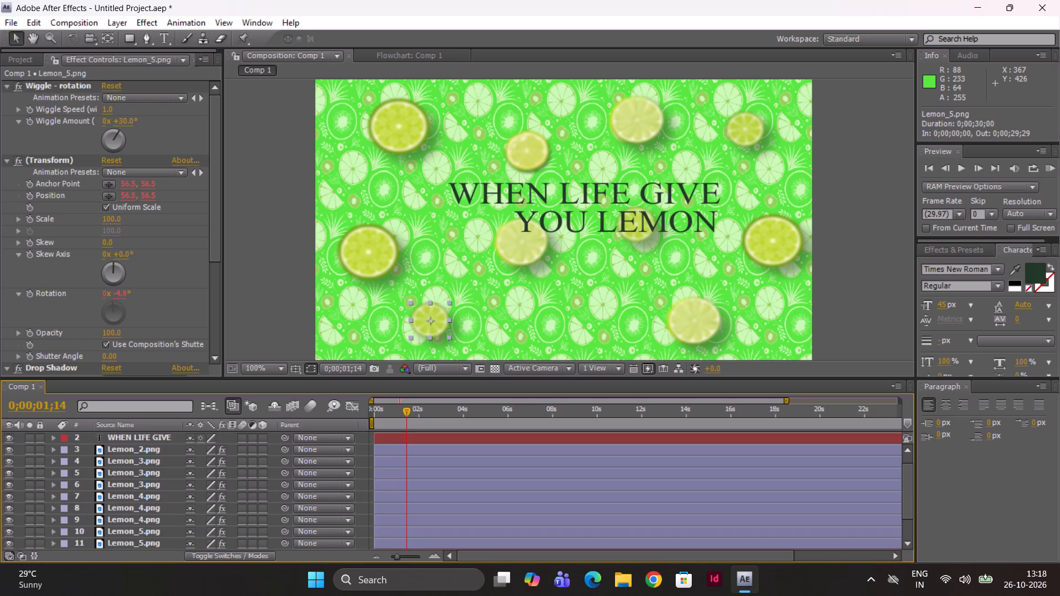
pyautogui.scroll(-1, 55, 503)
pyautogui.scroll(1, 57, 502)
pyautogui.scroll(-1, 57, 502)
pyautogui.scroll(1, 66, 497)
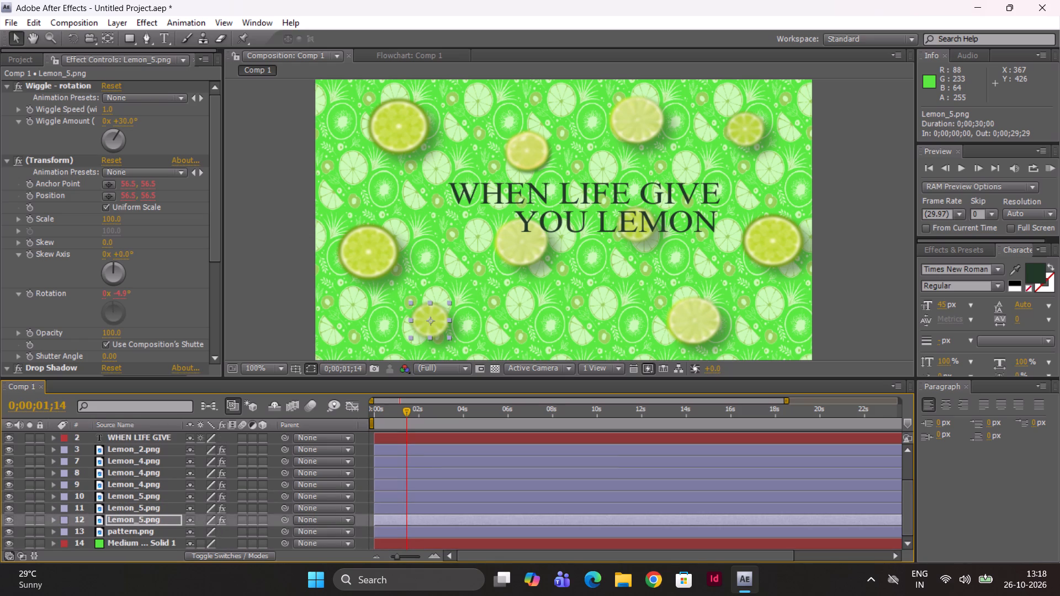
pyautogui.moveTo(910, 480); pyautogui.dragTo(905, 460)
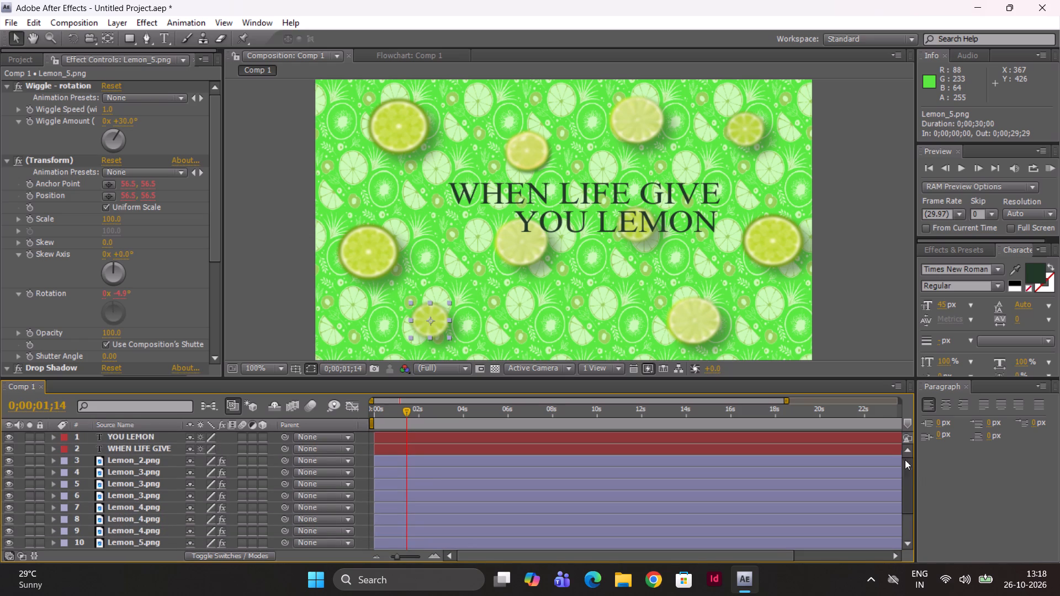
pyautogui.moveTo(905, 460); pyautogui.dragTo(905, 451)
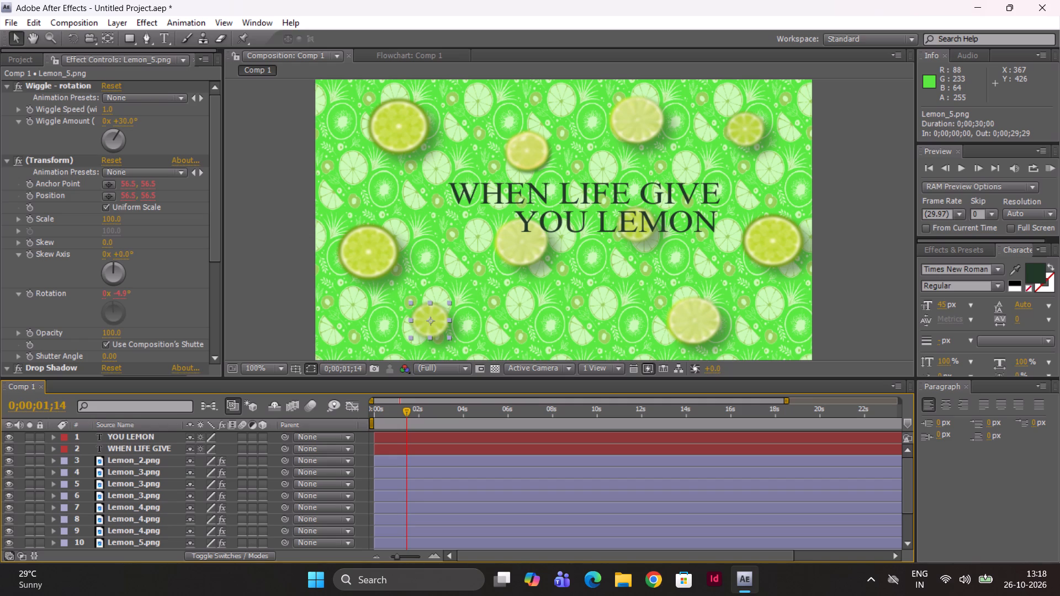
pyautogui.click(263, 447)
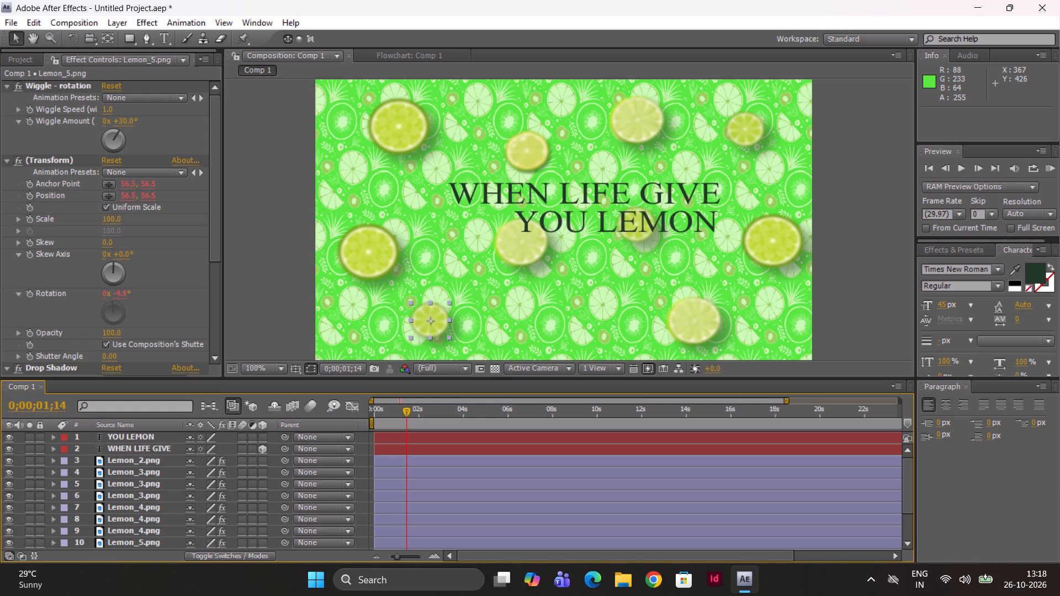
# Parent the "WHEN LIFE GIVE" layer to the "YOU LEMON" layer.
pyautogui.moveTo(283, 451); pyautogui.dragTo(72, 442)
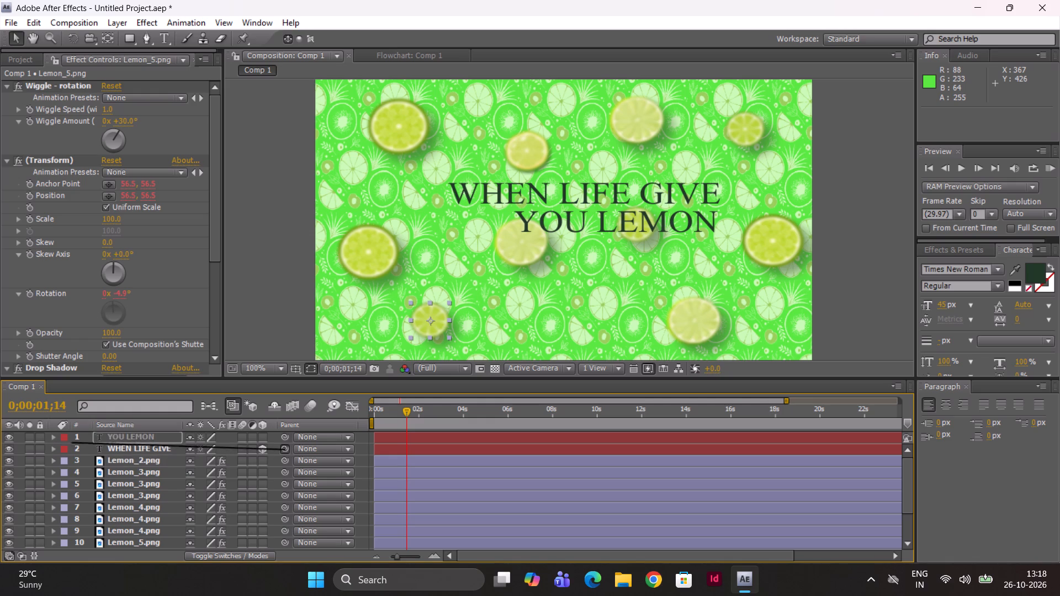
pyautogui.moveTo(72, 442); pyautogui.dragTo(104, 435)
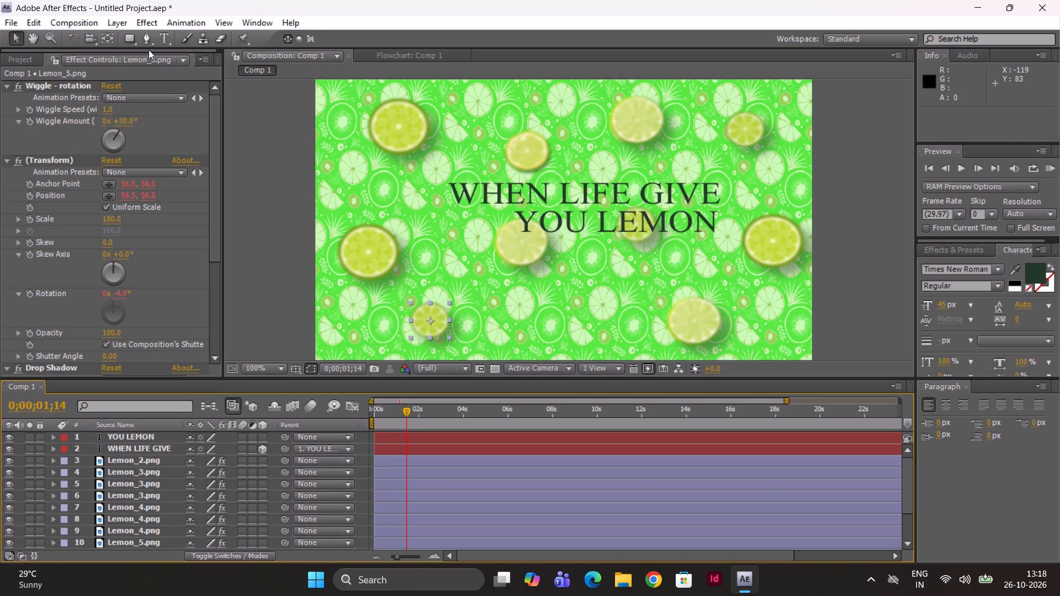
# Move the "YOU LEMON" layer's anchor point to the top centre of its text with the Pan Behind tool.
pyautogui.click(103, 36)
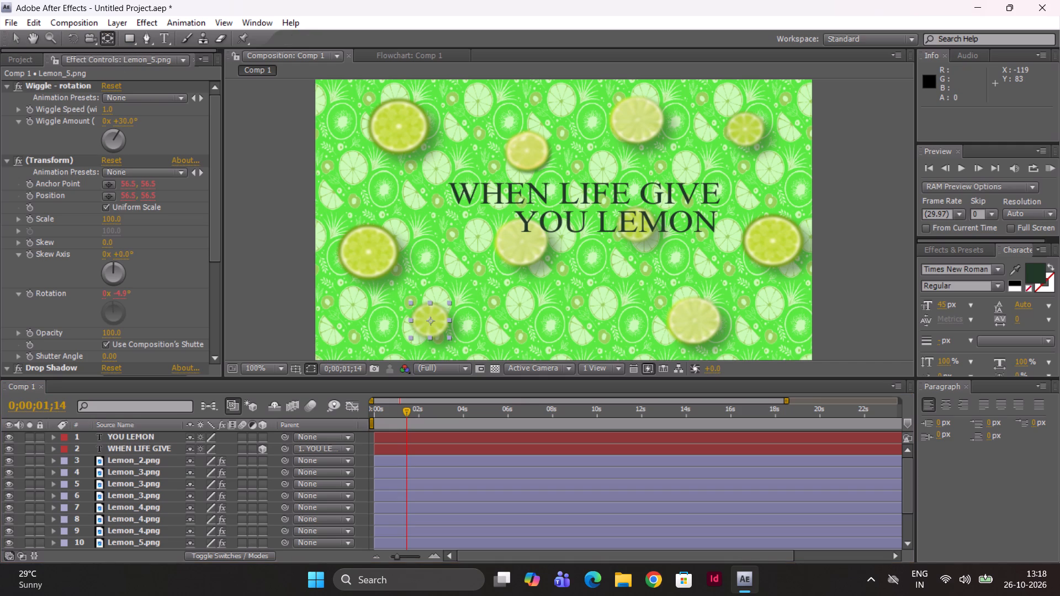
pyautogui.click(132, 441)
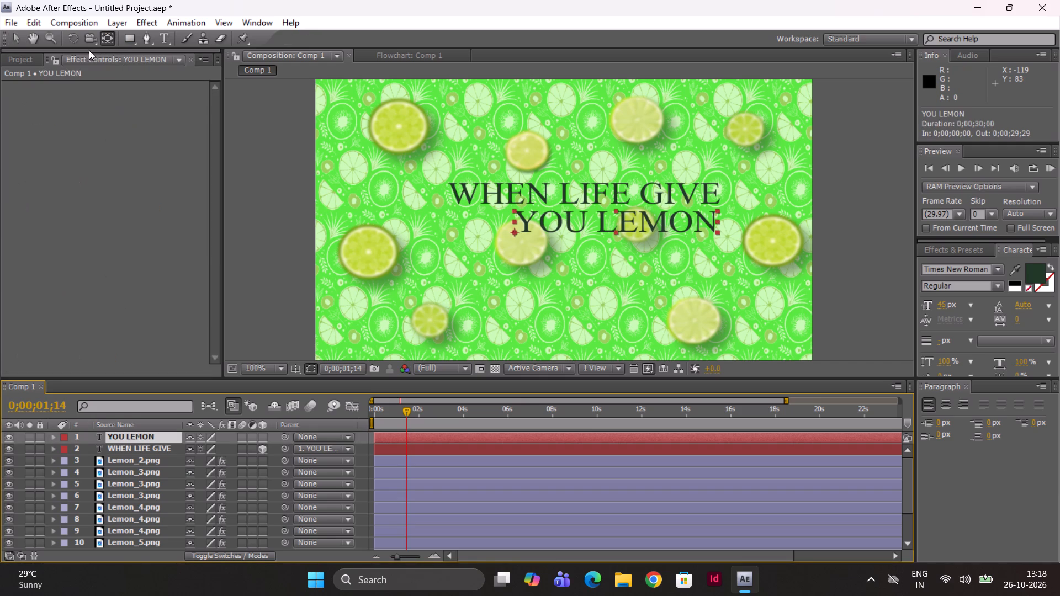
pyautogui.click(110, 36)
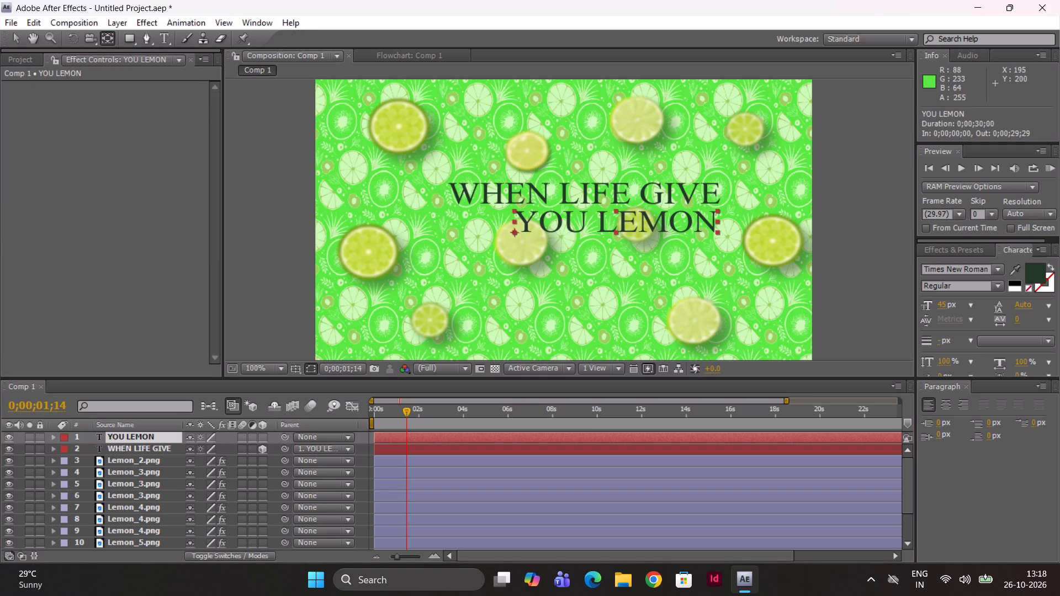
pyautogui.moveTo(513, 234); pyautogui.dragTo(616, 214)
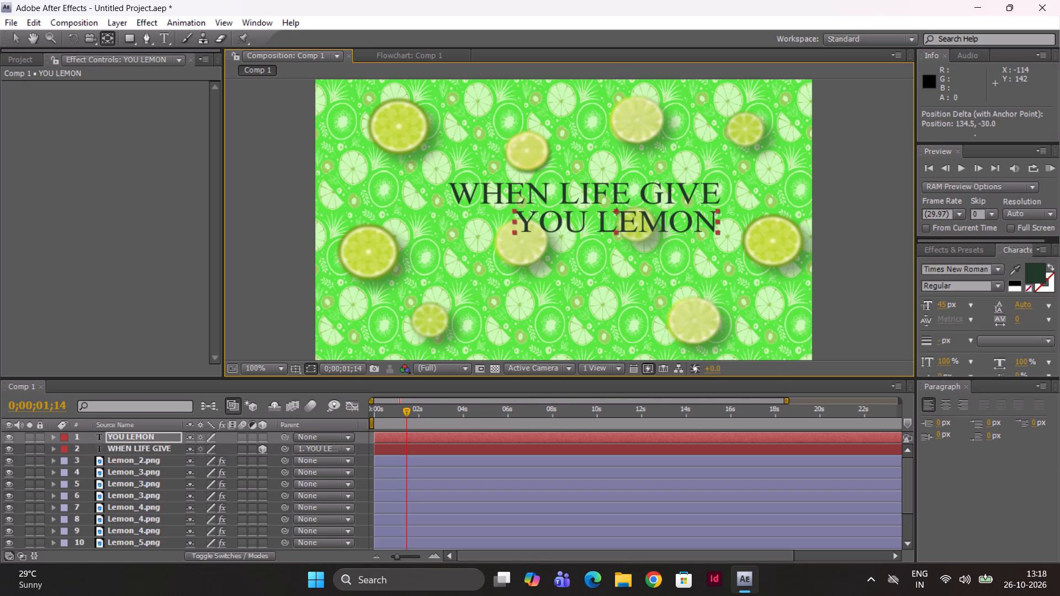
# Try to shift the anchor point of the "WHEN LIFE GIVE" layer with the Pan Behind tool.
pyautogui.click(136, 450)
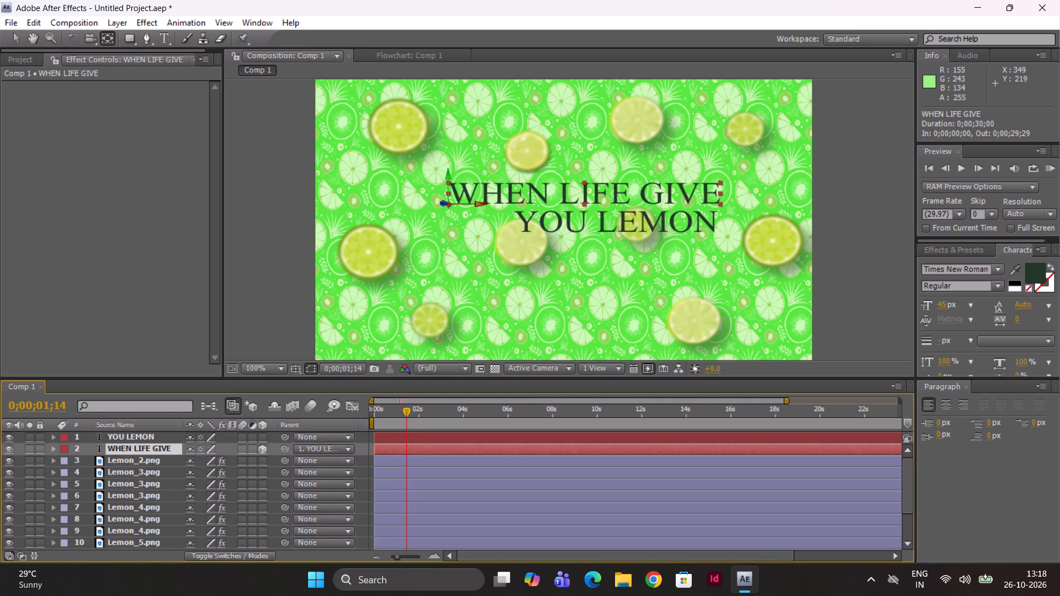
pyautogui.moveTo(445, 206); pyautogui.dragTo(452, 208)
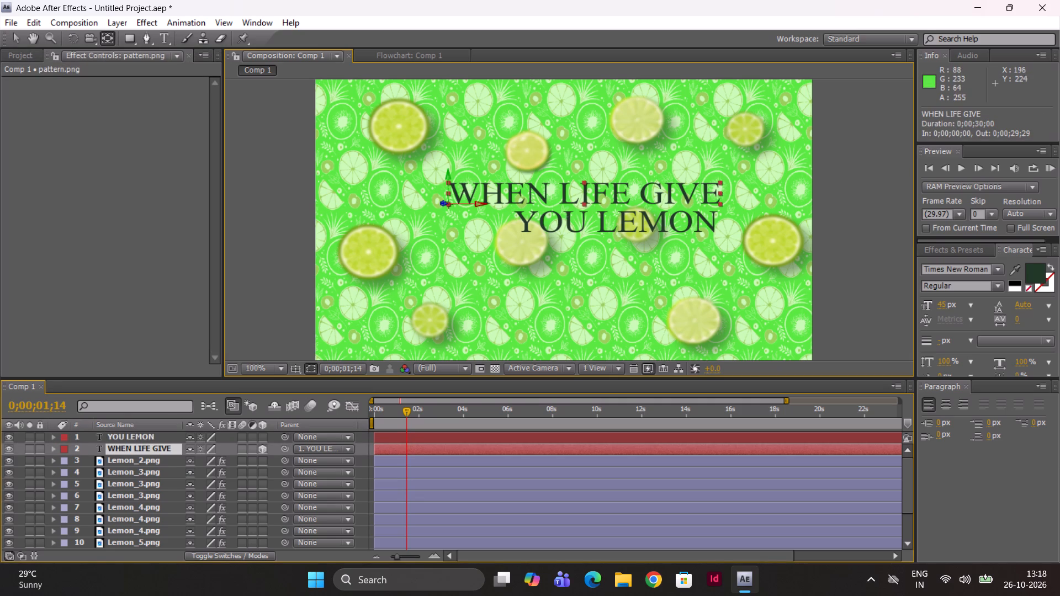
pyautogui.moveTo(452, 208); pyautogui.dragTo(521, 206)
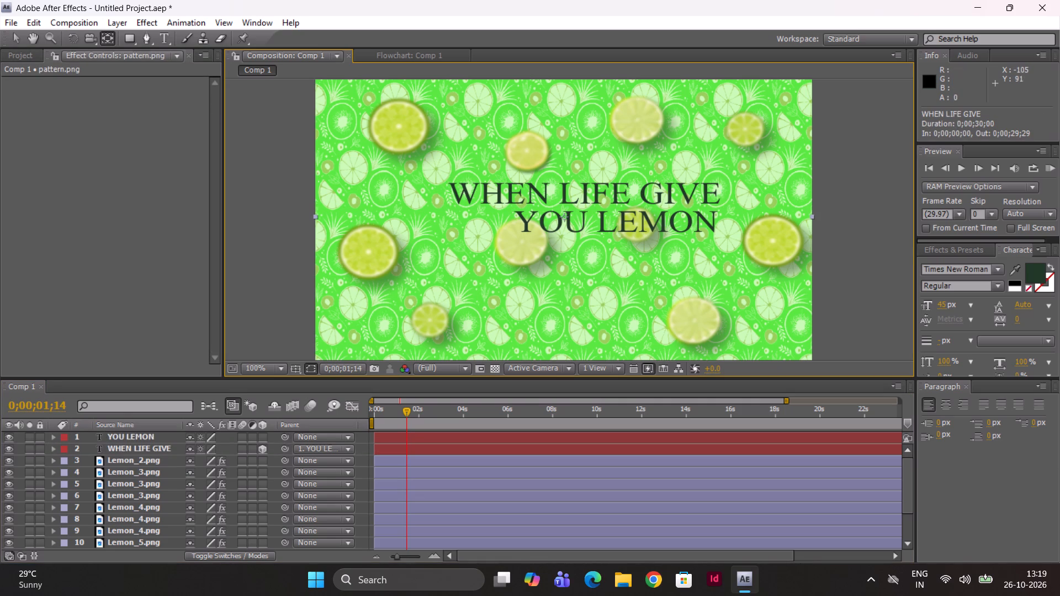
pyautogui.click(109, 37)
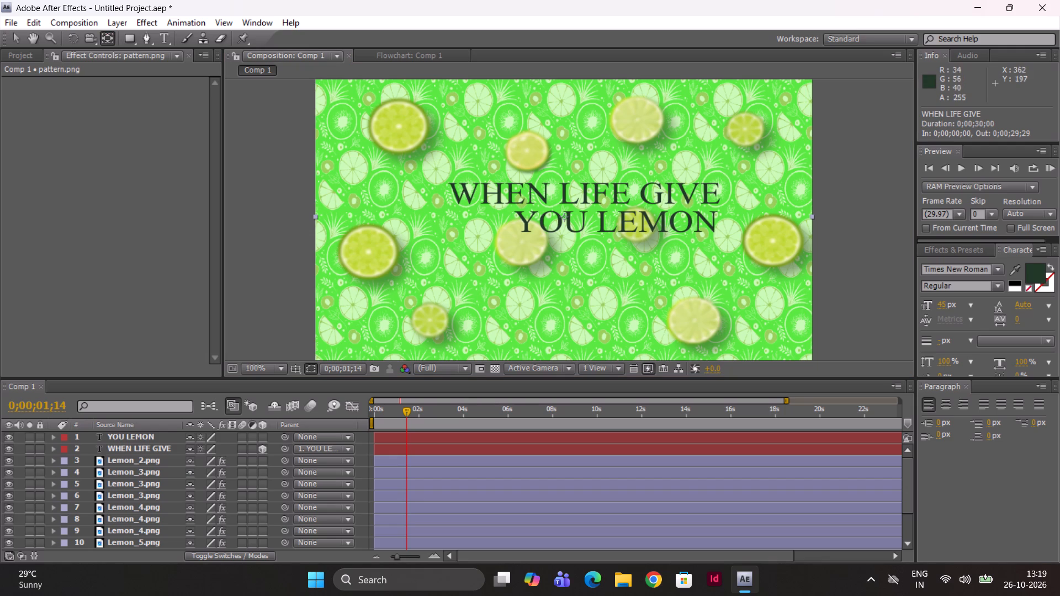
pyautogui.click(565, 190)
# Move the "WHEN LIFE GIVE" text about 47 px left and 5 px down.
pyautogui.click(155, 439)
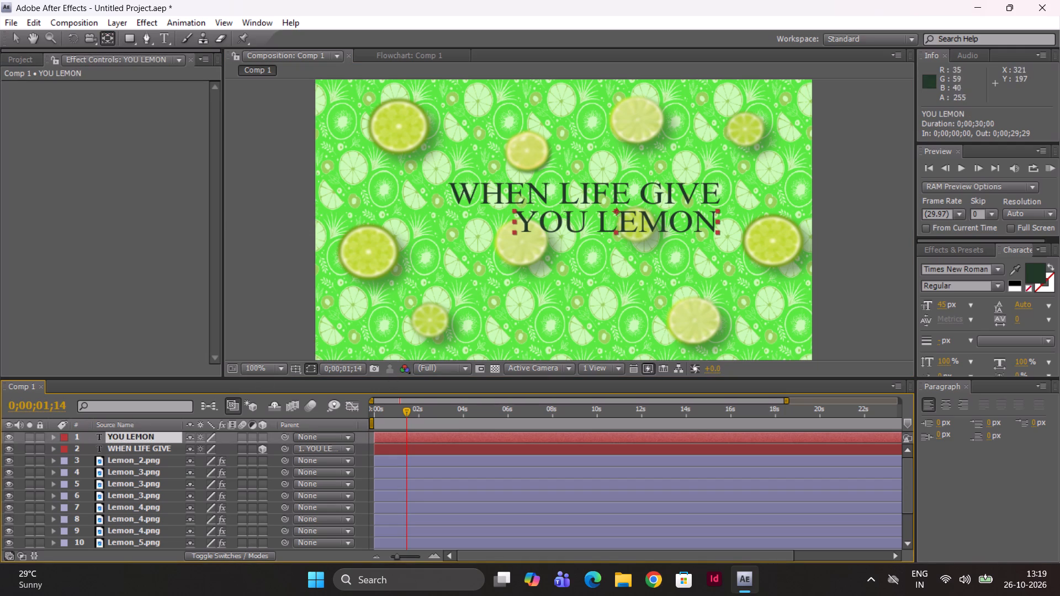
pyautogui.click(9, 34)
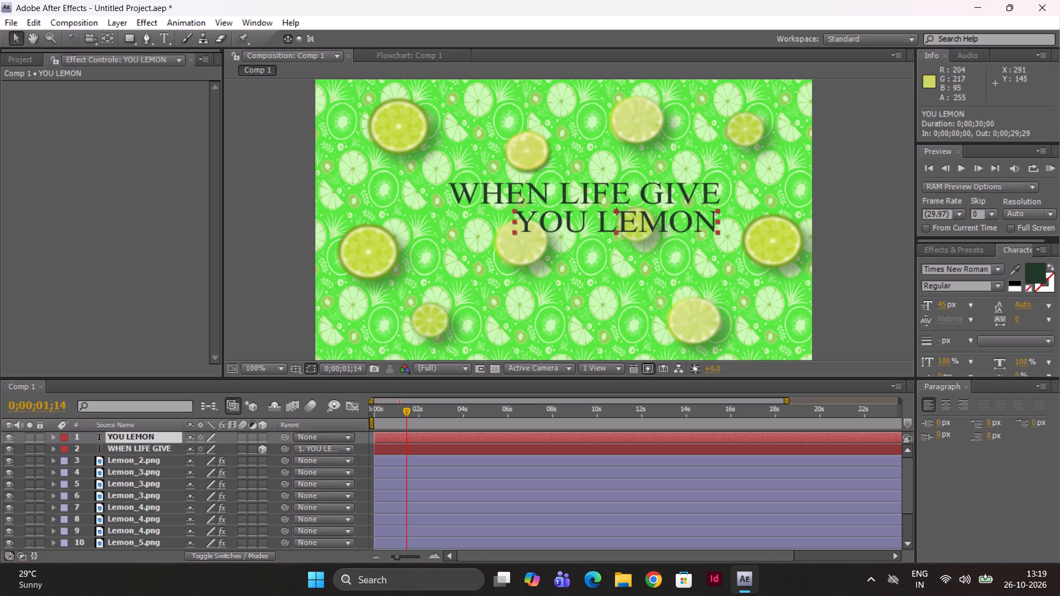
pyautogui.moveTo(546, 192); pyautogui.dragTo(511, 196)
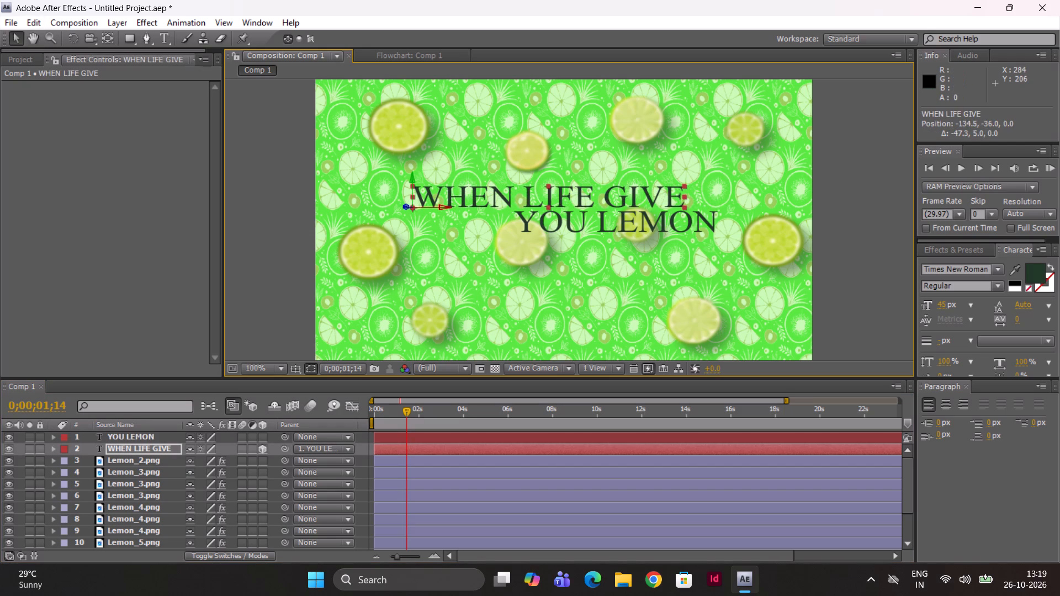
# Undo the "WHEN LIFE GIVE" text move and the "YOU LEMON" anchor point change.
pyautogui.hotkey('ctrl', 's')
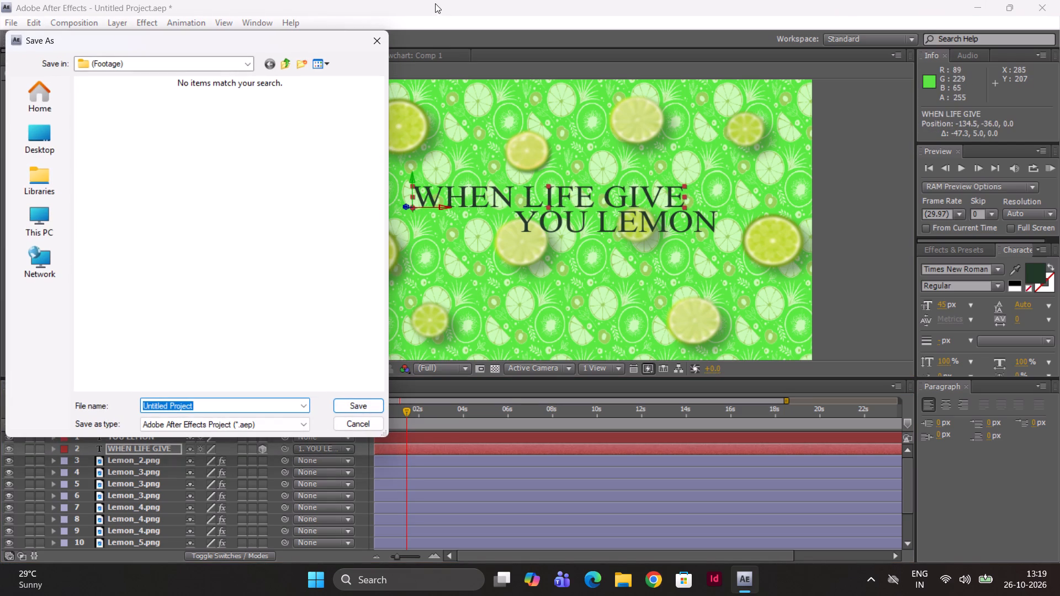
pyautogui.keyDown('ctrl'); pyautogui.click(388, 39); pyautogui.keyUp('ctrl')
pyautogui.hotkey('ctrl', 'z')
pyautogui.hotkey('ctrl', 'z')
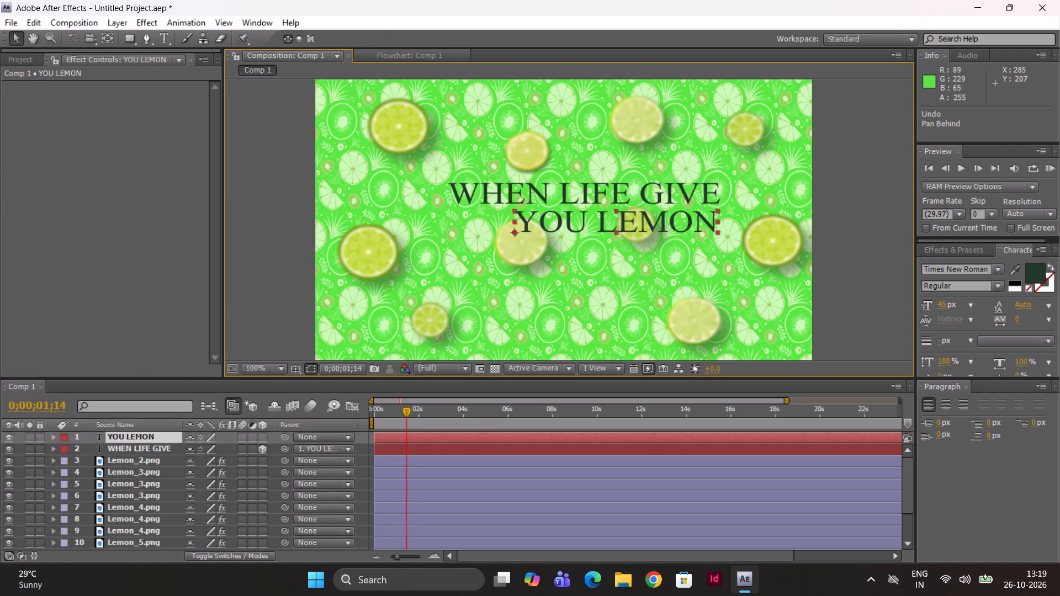
# Undo the parenting and the 3D switch of the "WHEN LIFE GIVE" layer.
pyautogui.hotkey('ctrl', 'z')
pyautogui.hotkey('ctrl', 'z')
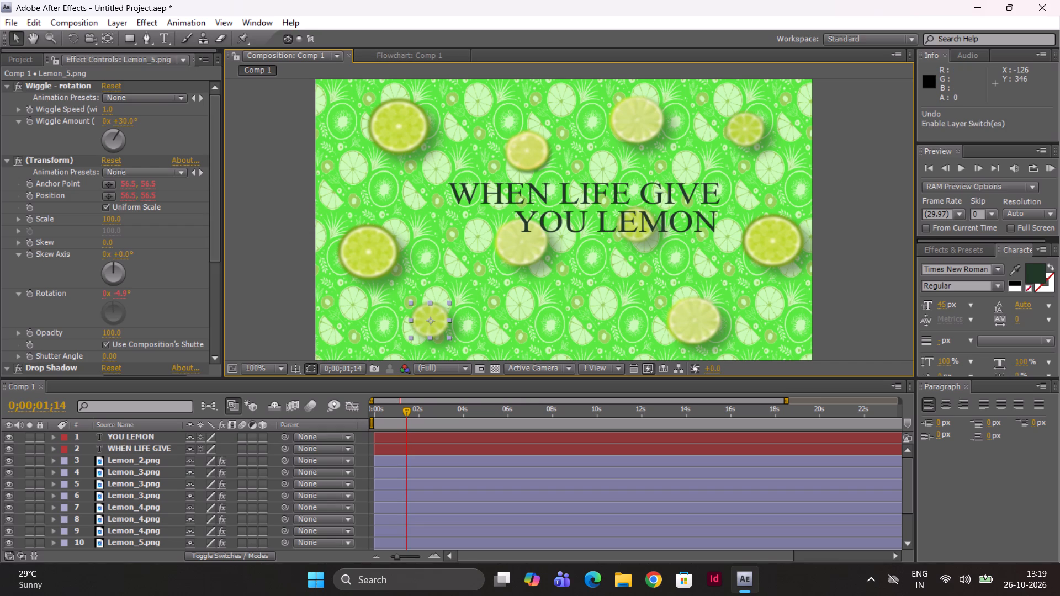
# Move the "WHEN LIFE GIVE" layer's anchor point to just below the middle of its text with the Pan Behind tool.
pyautogui.click(112, 35)
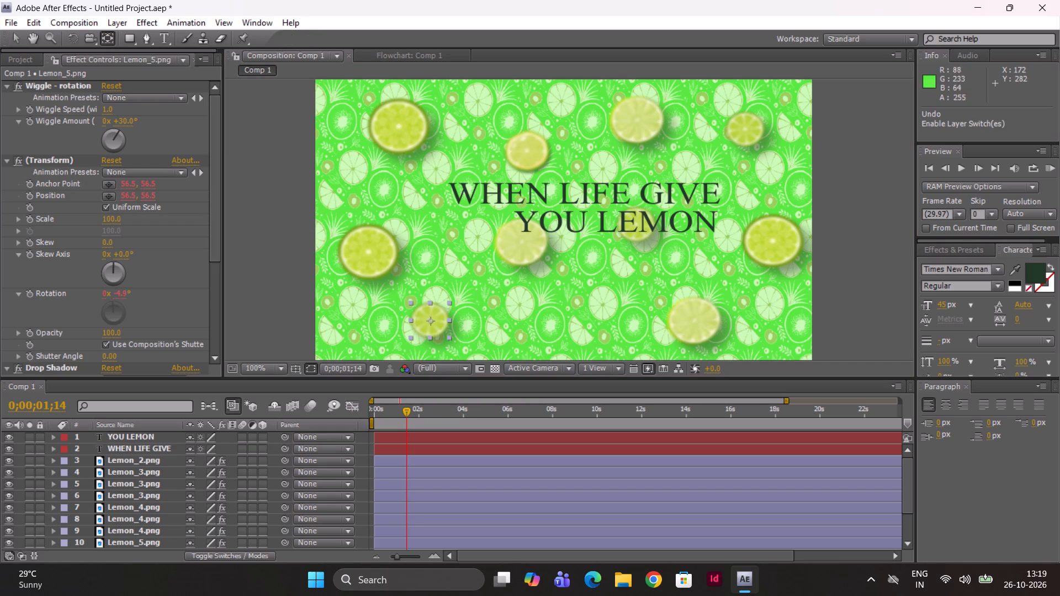
pyautogui.click(137, 449)
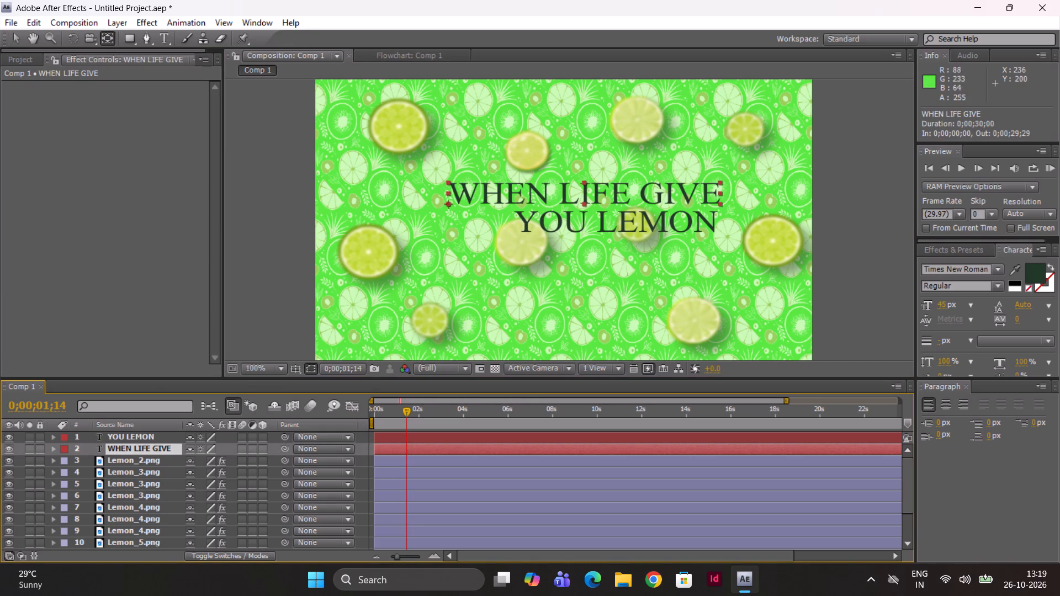
pyautogui.moveTo(451, 205); pyautogui.dragTo(486, 206)
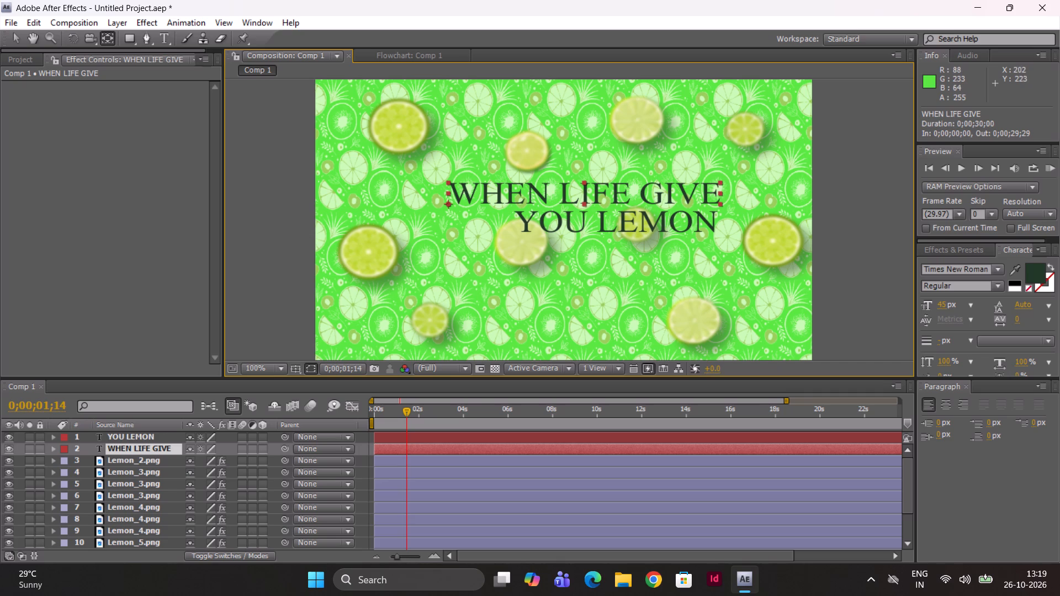
pyautogui.moveTo(448, 205); pyautogui.dragTo(599, 210)
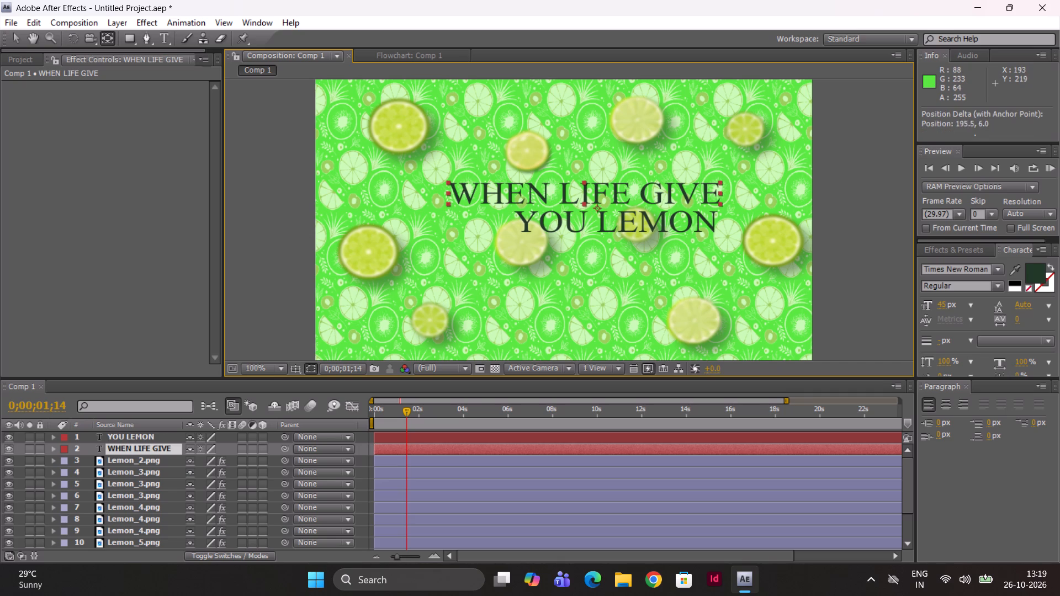
pyautogui.moveTo(599, 210); pyautogui.dragTo(610, 209)
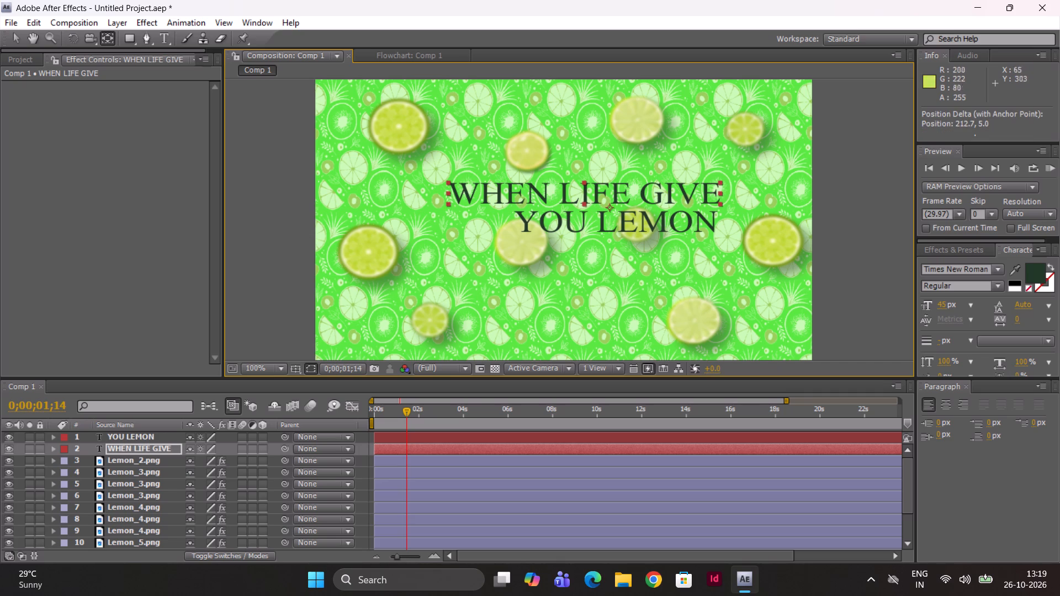
# Move the "YOU LEMON" layer's anchor point to the top centre of its text with the Pan Behind tool.
pyautogui.click(155, 435)
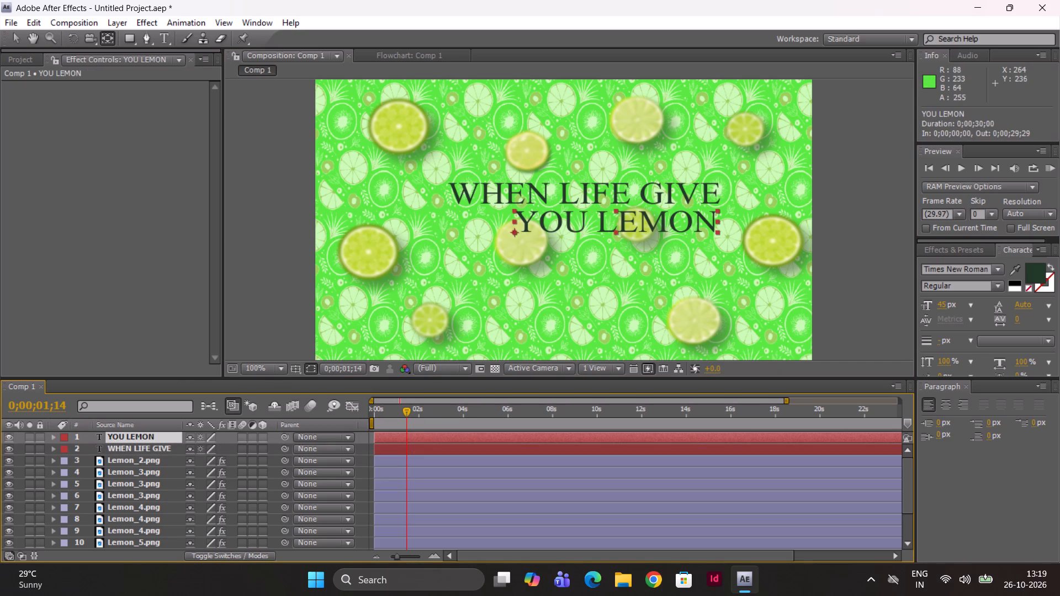
pyautogui.moveTo(513, 231); pyautogui.dragTo(613, 211)
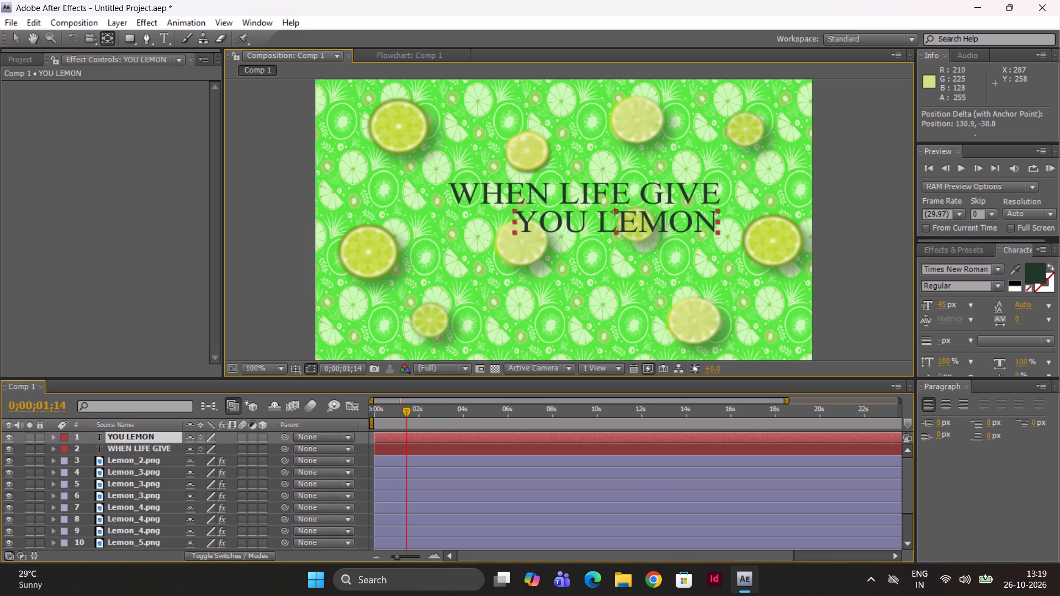
pyautogui.moveTo(613, 211); pyautogui.dragTo(614, 211)
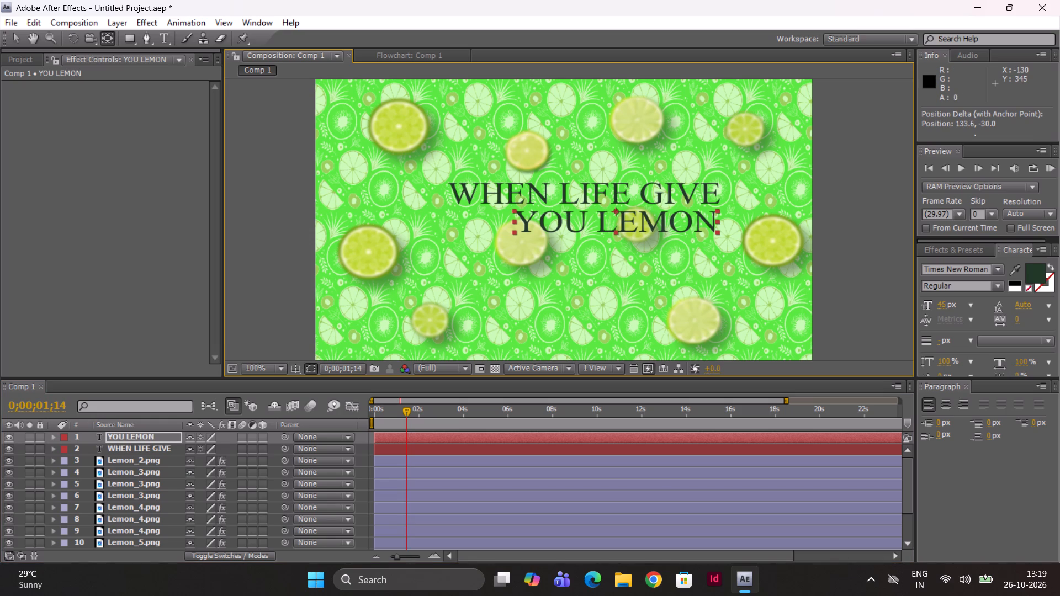
# Parent the "WHEN LIFE GIVE" layer to the "YOU LEMON" layer.
pyautogui.moveTo(284, 450); pyautogui.dragTo(173, 434)
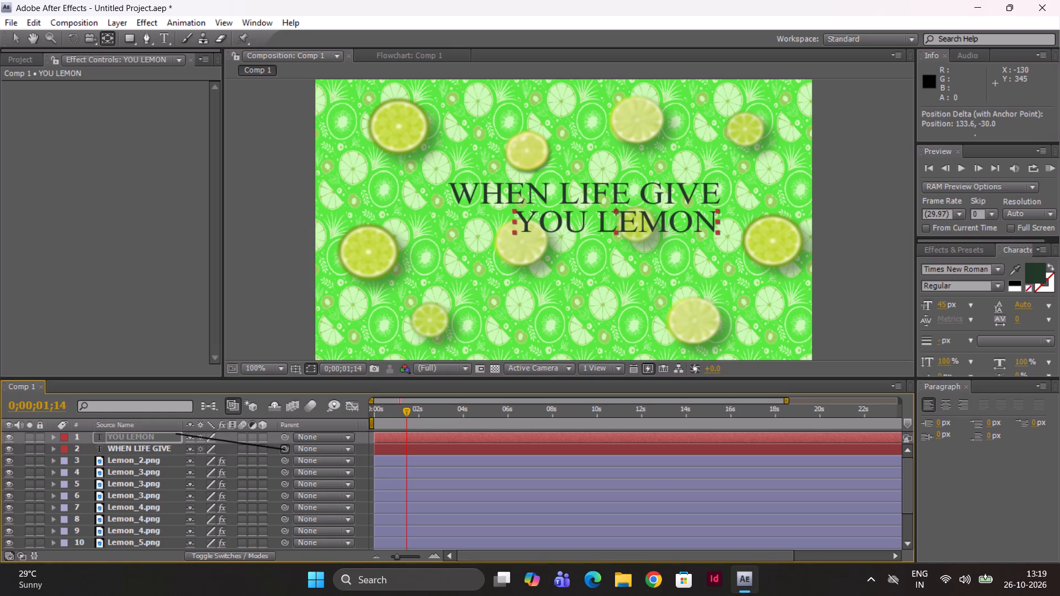
pyautogui.moveTo(173, 434); pyautogui.dragTo(160, 443)
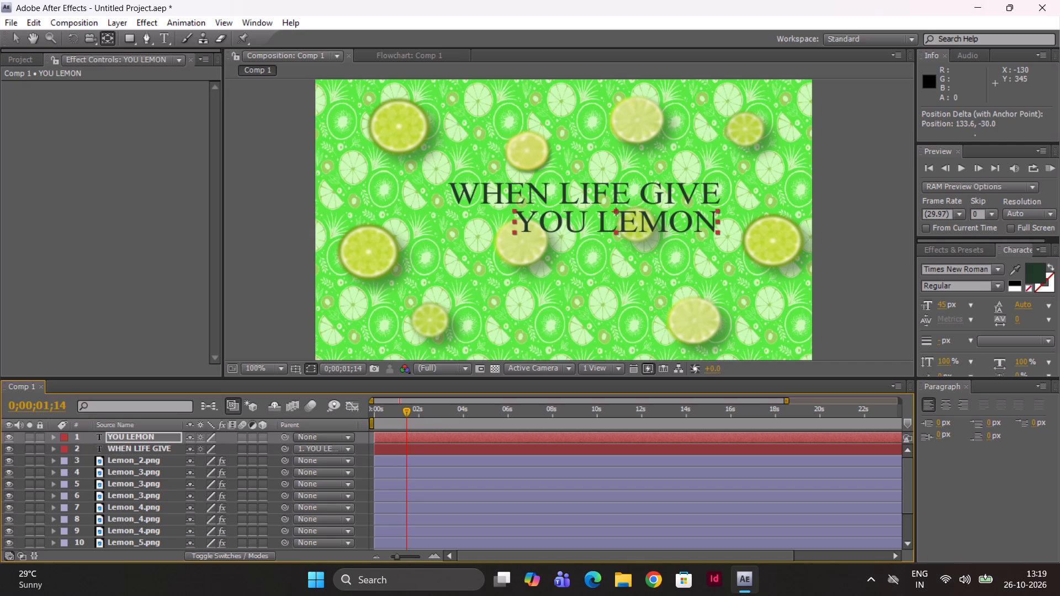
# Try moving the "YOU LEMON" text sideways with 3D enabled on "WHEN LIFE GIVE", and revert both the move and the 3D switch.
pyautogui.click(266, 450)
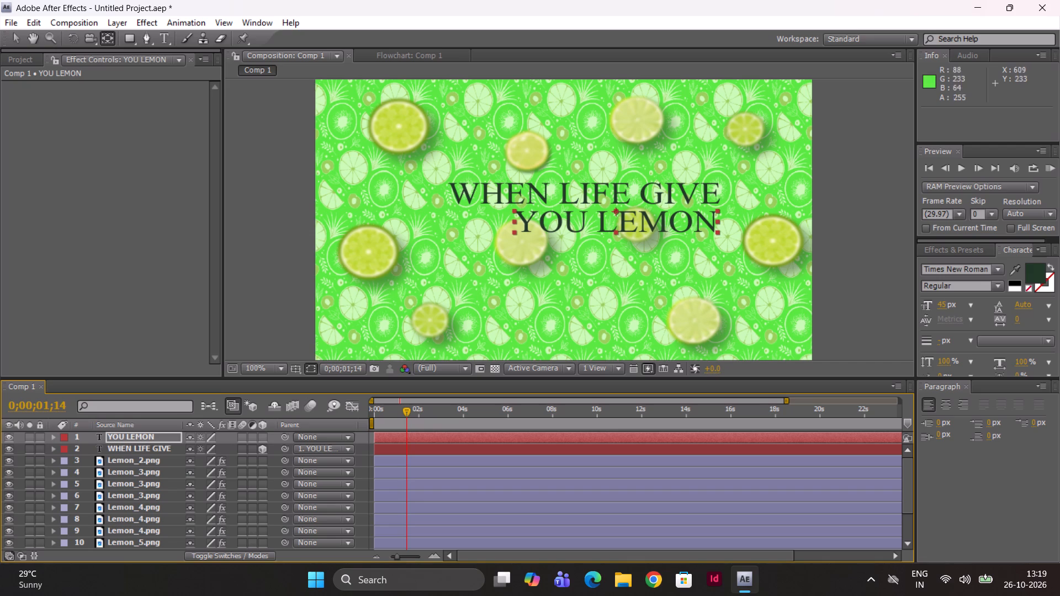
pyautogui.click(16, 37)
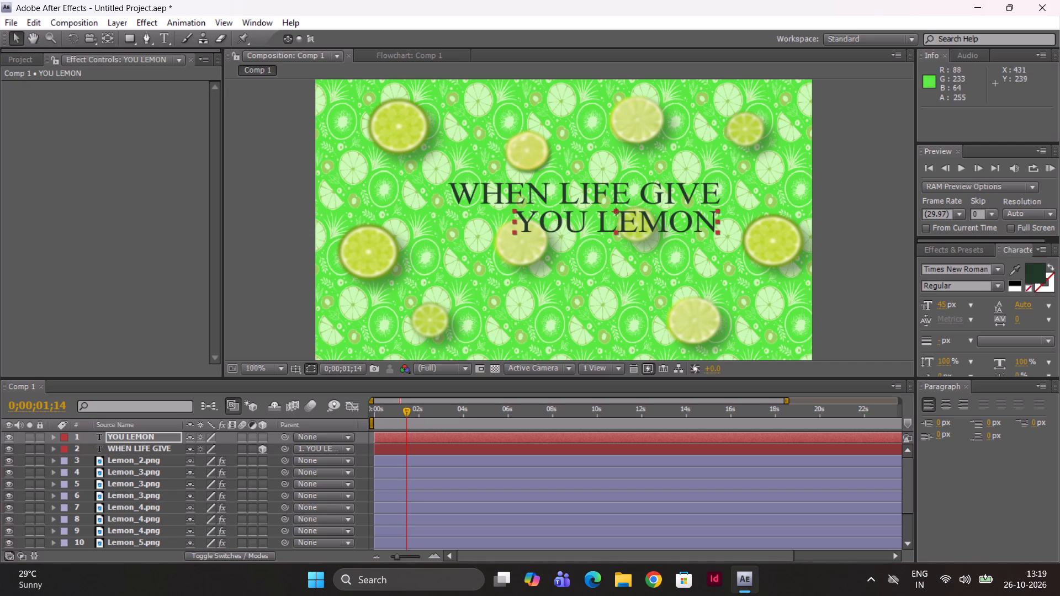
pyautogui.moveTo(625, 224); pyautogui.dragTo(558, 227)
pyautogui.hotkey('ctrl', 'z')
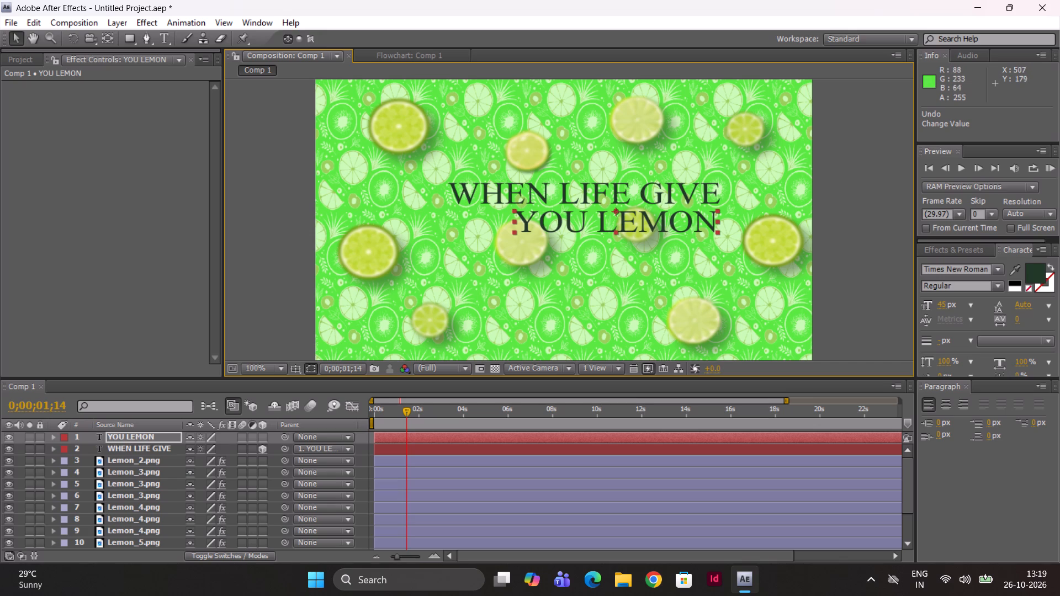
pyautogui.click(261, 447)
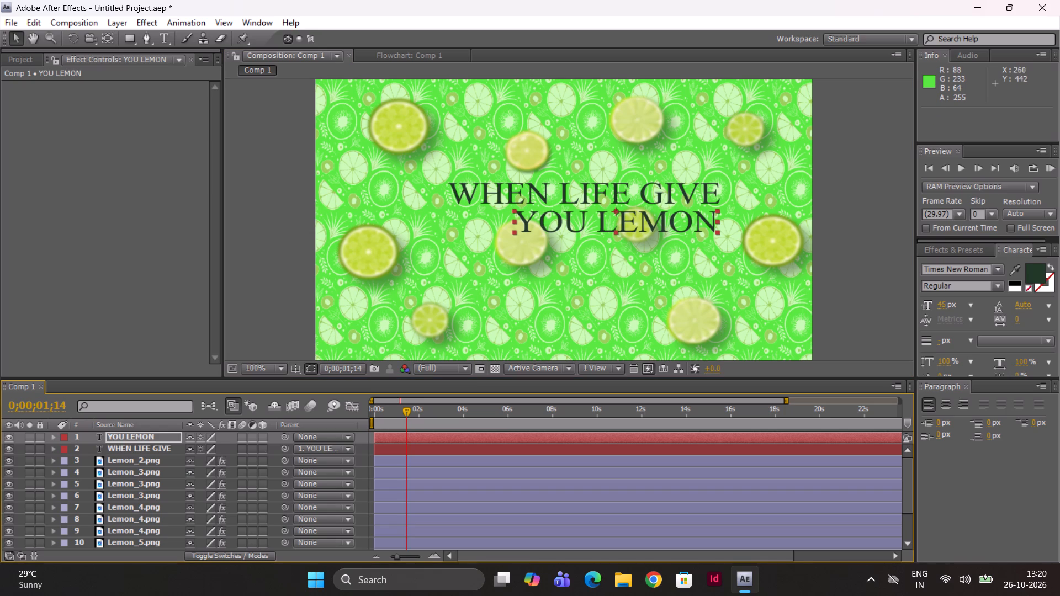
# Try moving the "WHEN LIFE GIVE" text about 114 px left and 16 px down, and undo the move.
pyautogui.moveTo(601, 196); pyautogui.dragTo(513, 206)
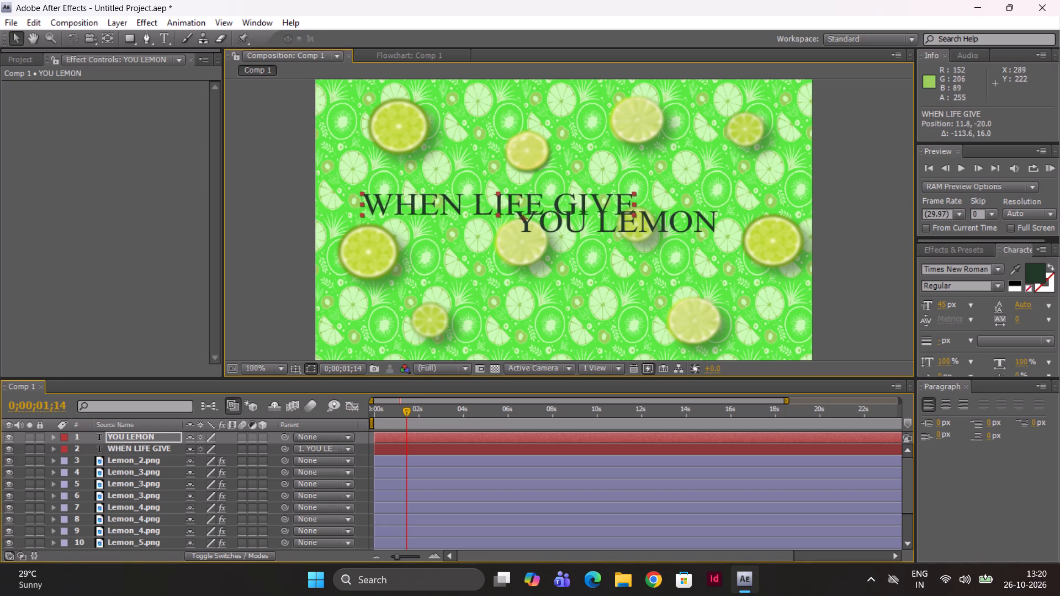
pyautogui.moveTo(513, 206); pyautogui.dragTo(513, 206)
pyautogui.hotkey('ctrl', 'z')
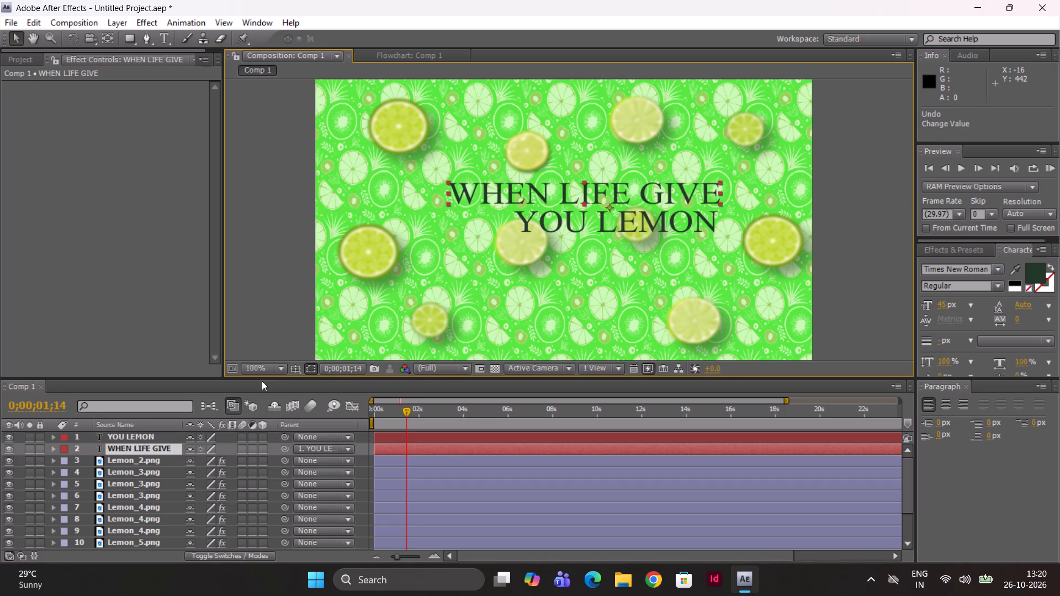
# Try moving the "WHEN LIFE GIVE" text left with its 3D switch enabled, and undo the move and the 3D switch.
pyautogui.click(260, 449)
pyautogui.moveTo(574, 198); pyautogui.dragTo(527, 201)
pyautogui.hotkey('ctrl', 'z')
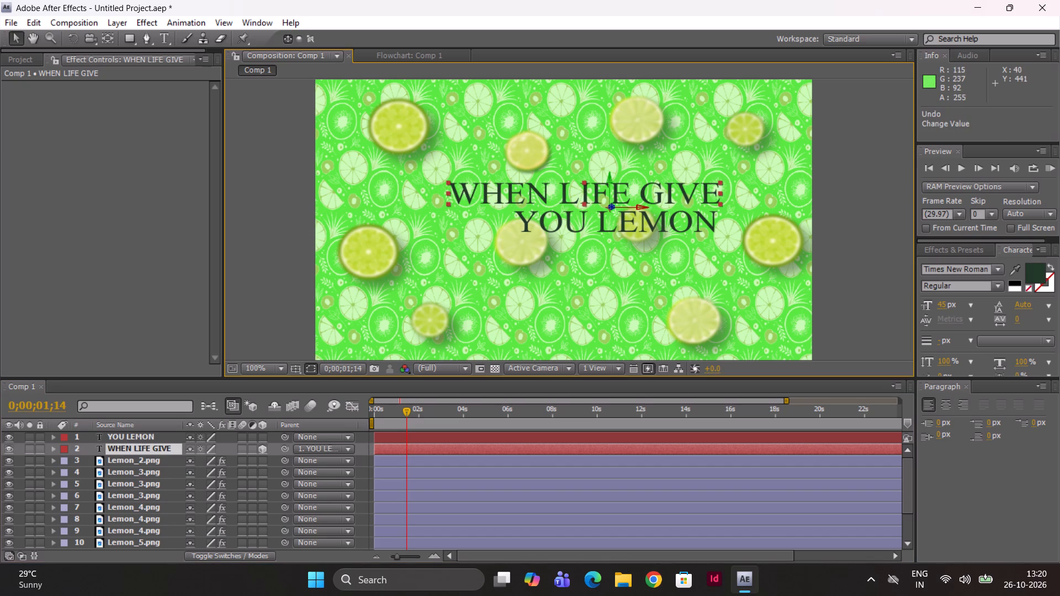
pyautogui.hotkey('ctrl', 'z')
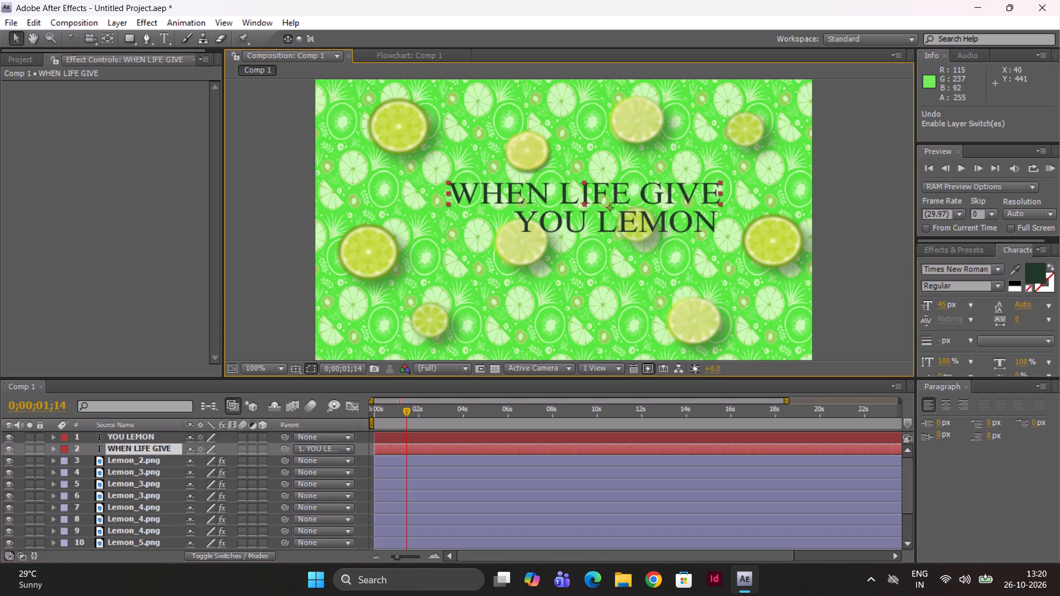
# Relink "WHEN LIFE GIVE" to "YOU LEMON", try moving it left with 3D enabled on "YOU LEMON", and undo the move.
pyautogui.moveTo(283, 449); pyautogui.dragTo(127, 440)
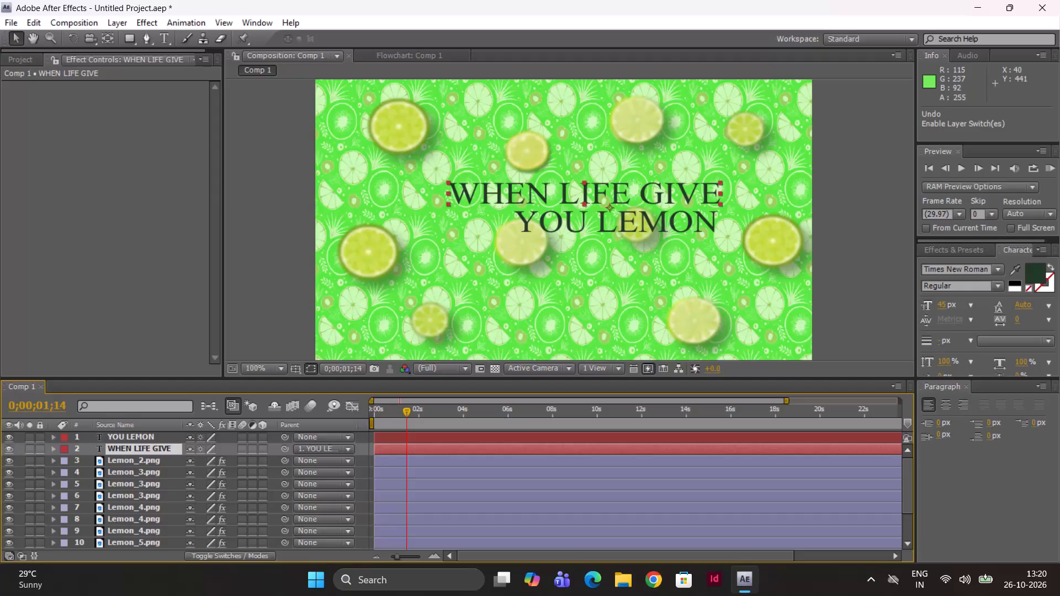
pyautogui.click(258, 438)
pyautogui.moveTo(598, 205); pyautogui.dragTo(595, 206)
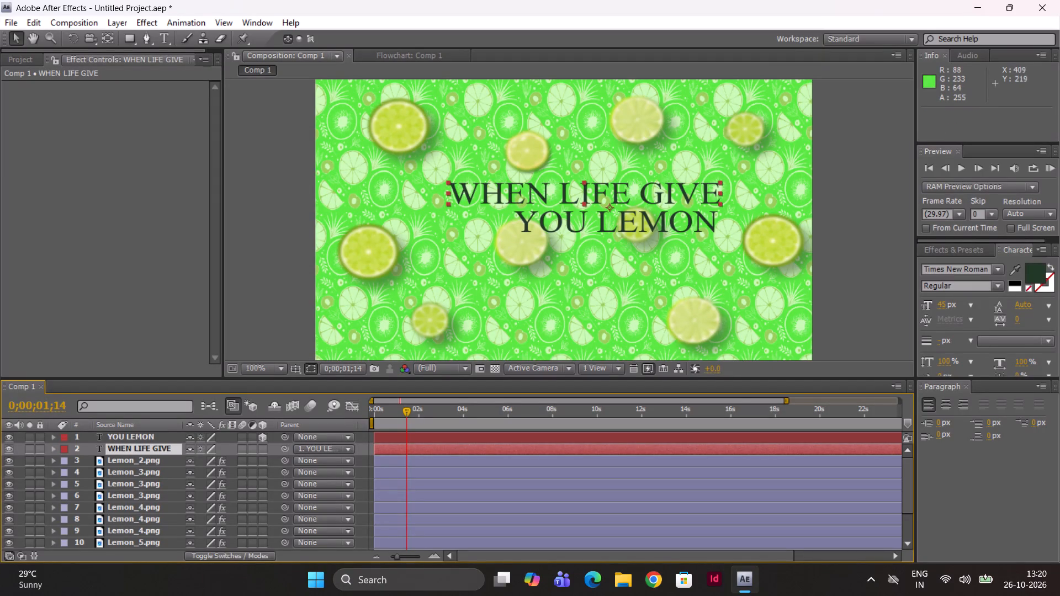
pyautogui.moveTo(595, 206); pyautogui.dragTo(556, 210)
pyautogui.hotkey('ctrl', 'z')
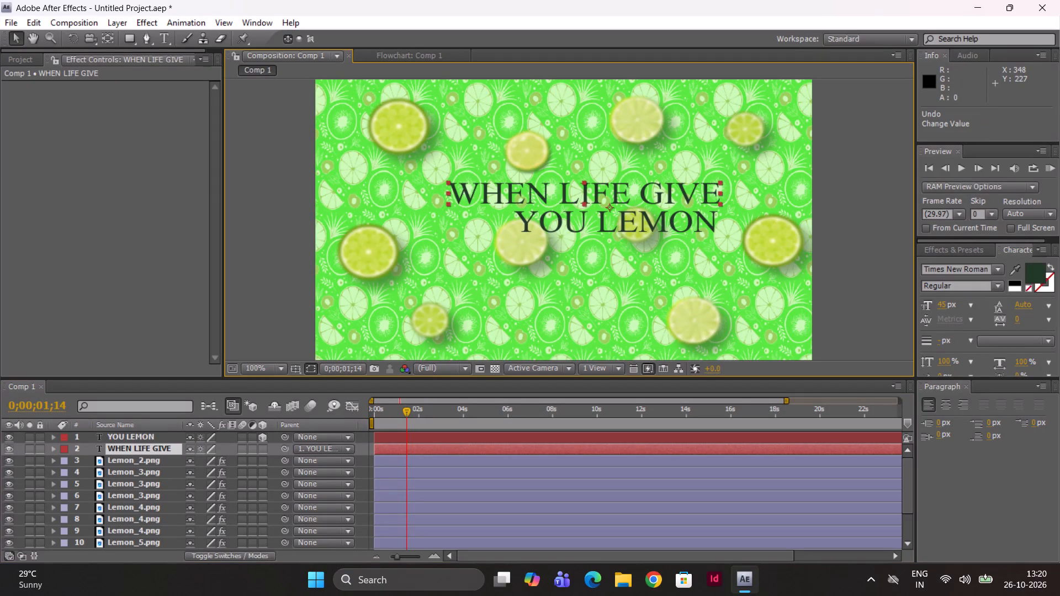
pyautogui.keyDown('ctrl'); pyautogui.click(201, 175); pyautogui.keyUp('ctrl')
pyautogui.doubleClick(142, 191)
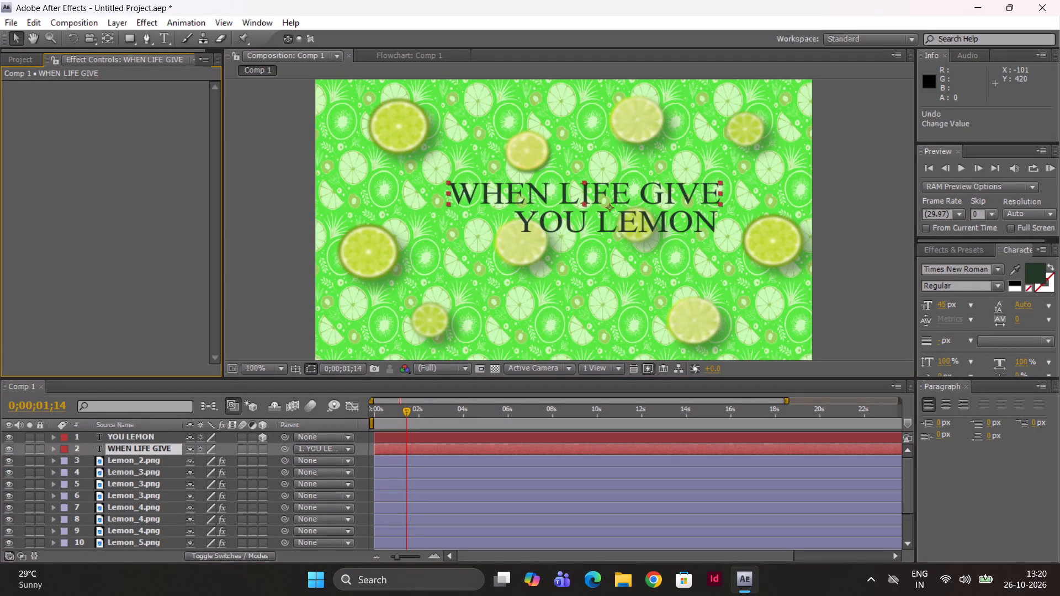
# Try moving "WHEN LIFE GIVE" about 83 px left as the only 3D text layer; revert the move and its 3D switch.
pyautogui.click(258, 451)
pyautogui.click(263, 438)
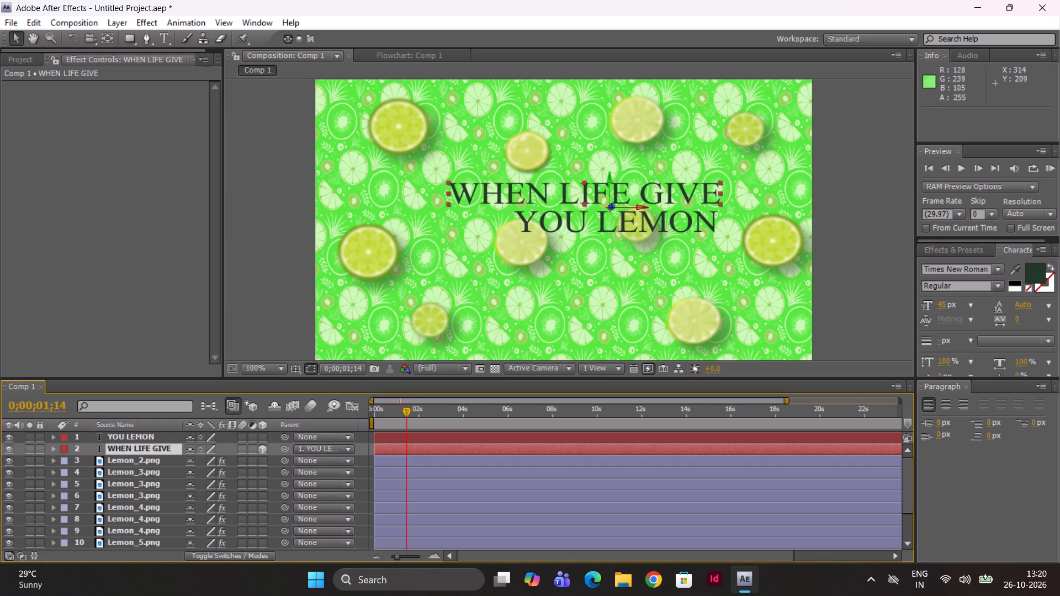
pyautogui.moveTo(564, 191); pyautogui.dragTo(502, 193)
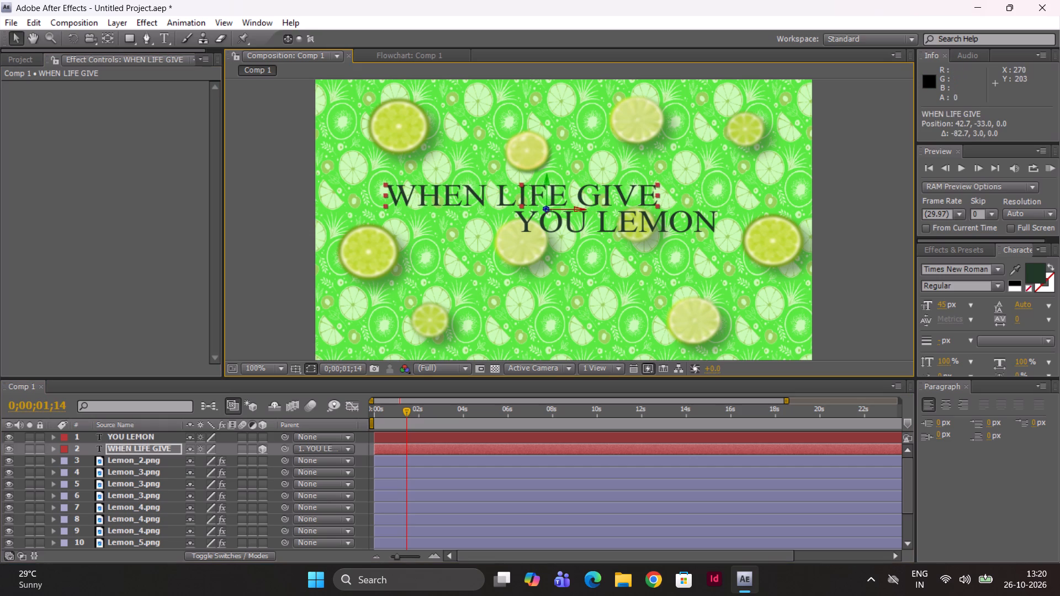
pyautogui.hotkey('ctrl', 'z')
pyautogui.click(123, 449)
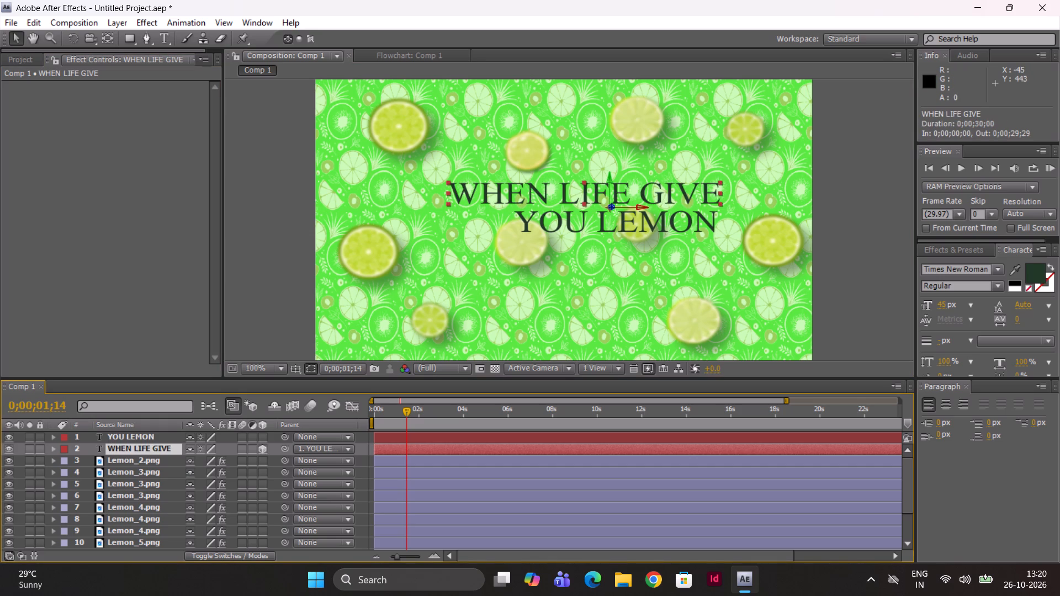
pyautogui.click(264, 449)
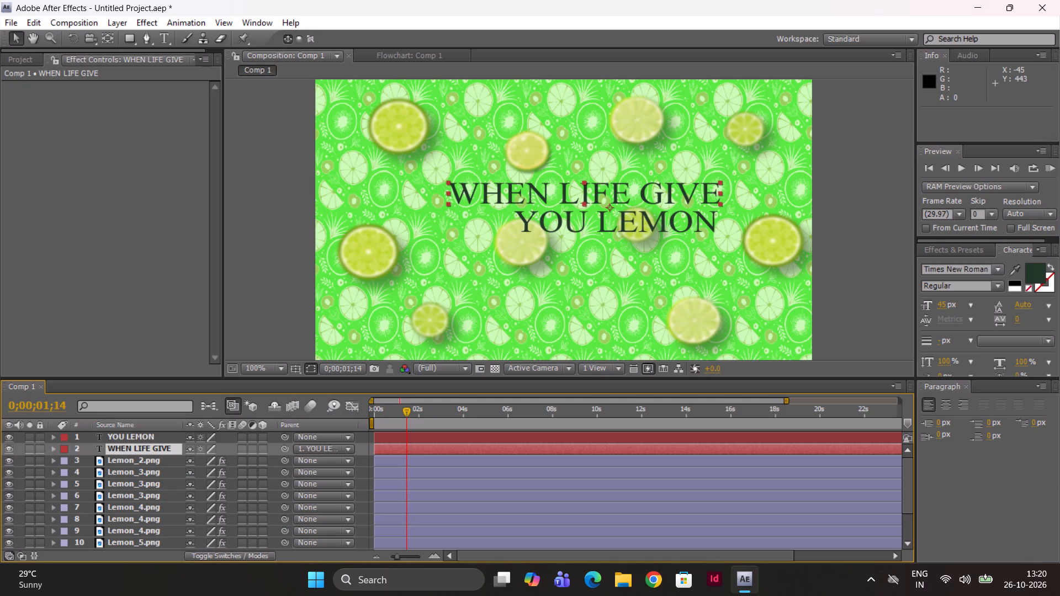
# Make the "YOU LEMON" text layer a 3D layer.
pyautogui.click(140, 436)
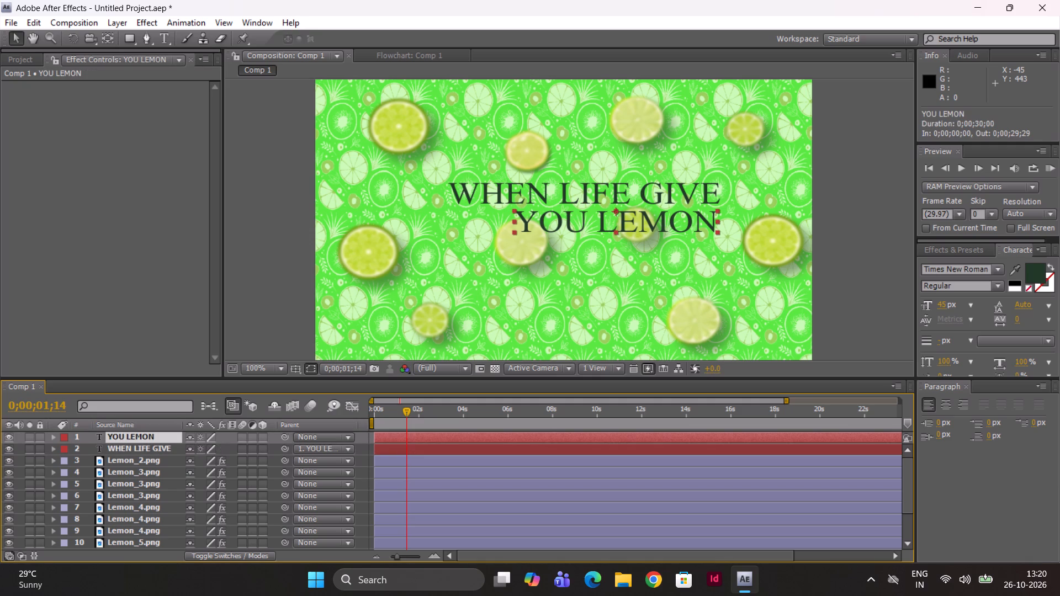
pyautogui.click(259, 436)
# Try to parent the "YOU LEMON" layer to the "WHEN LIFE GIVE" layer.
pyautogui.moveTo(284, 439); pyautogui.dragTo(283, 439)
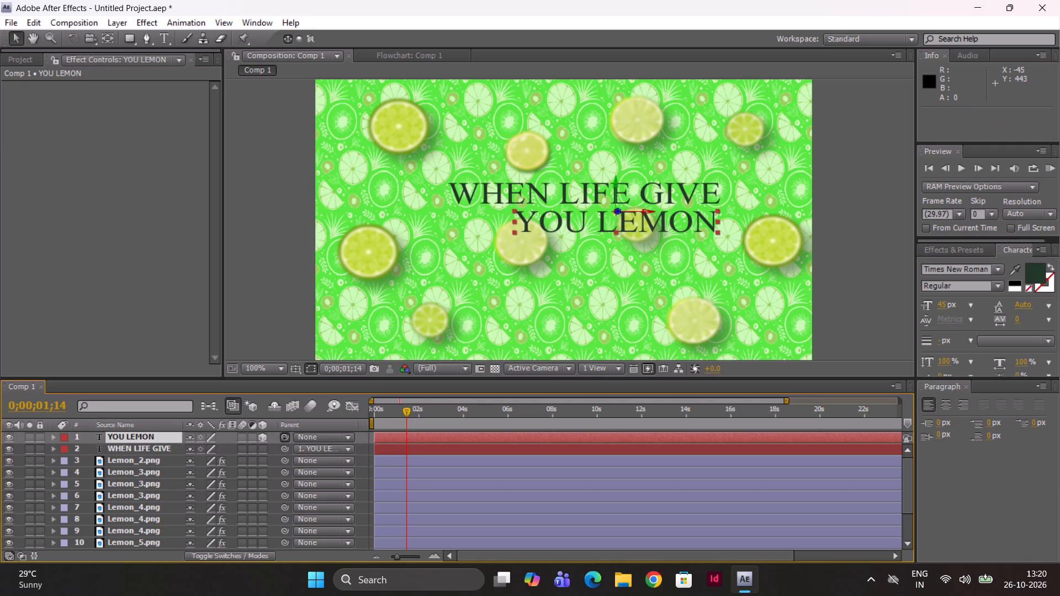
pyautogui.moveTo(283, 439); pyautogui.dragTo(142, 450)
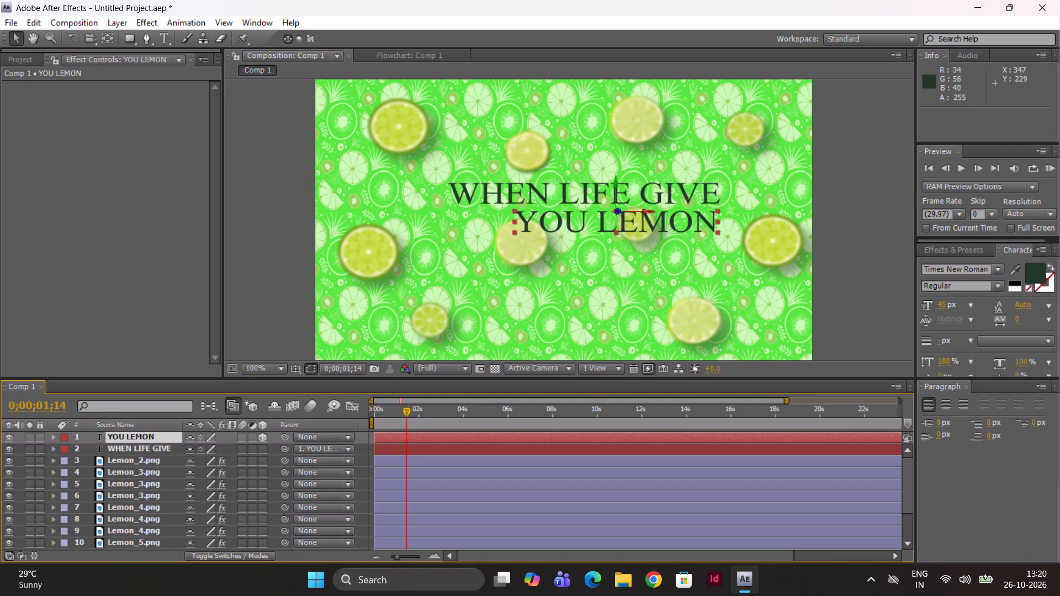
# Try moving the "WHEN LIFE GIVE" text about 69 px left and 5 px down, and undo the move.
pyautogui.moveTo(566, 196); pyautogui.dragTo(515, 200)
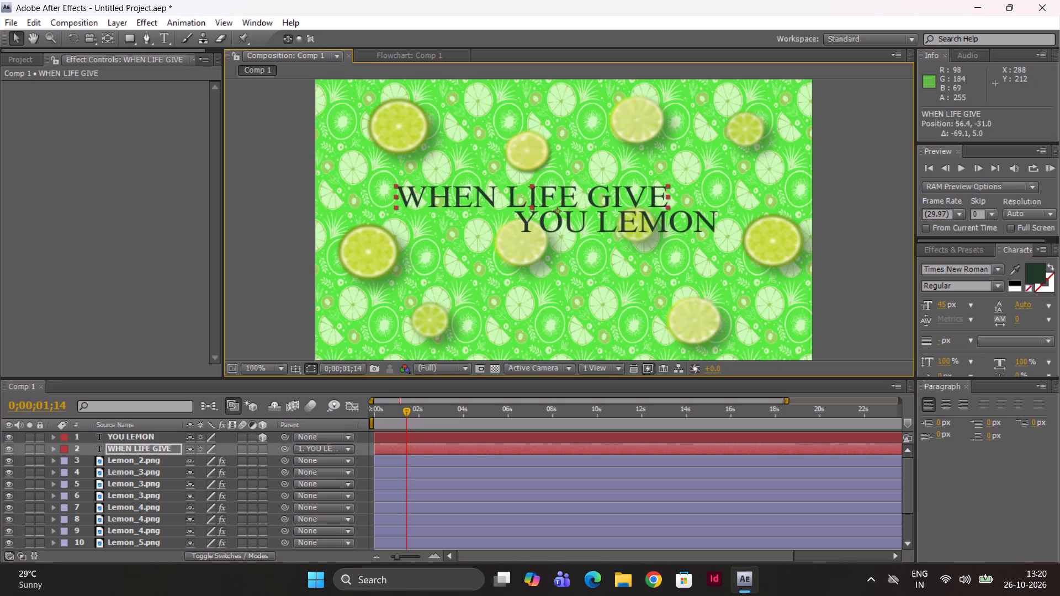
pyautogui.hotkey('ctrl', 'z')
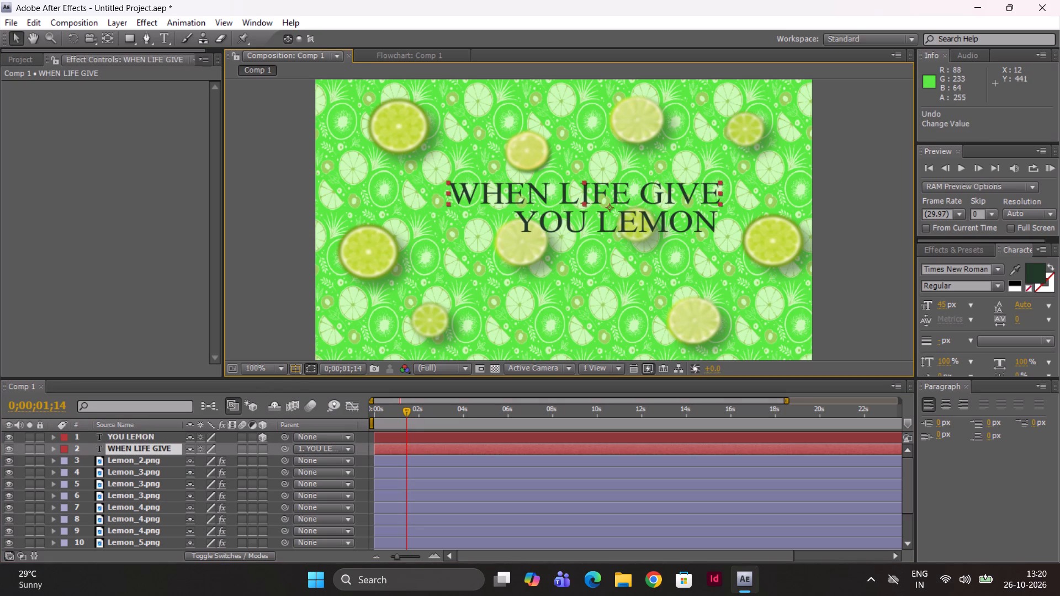
# Move the 3D "YOU LEMON" text, with its parented first line, about 14 px down along its vertical axis.
pyautogui.click(147, 439)
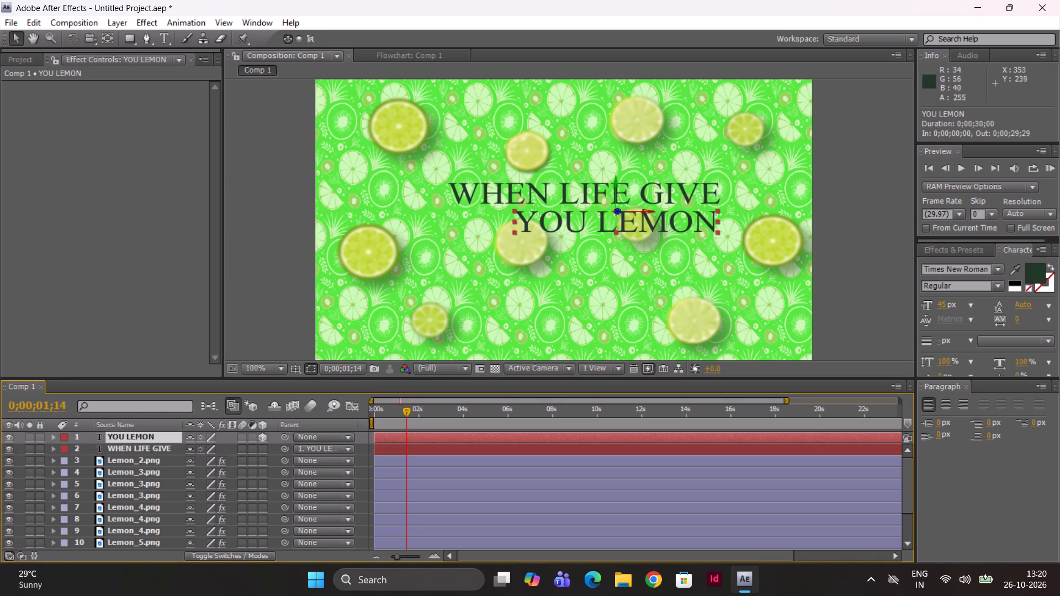
pyautogui.moveTo(617, 185); pyautogui.dragTo(617, 191)
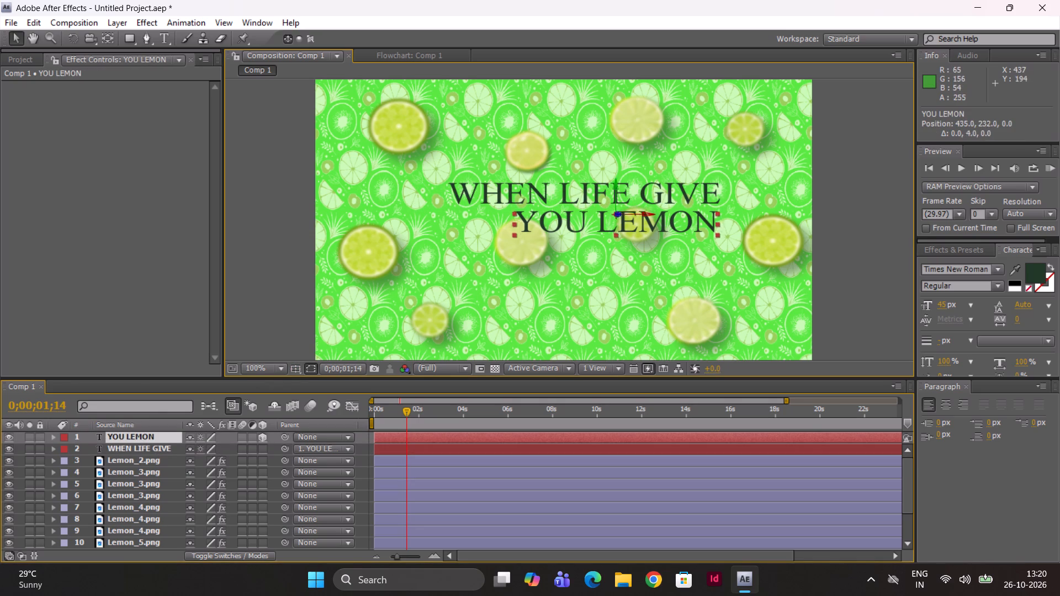
pyautogui.moveTo(617, 191); pyautogui.dragTo(511, 194)
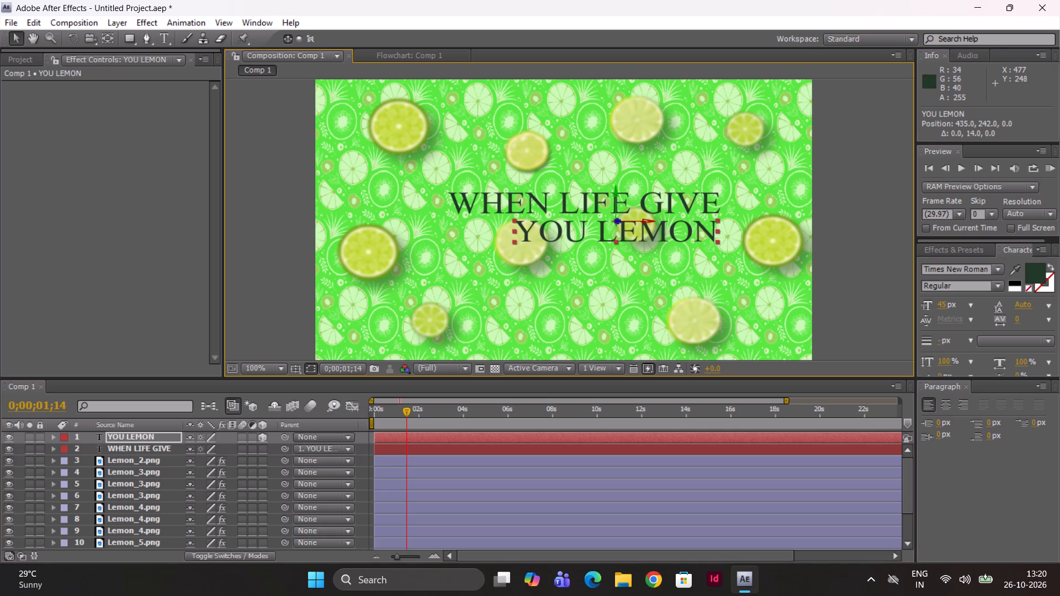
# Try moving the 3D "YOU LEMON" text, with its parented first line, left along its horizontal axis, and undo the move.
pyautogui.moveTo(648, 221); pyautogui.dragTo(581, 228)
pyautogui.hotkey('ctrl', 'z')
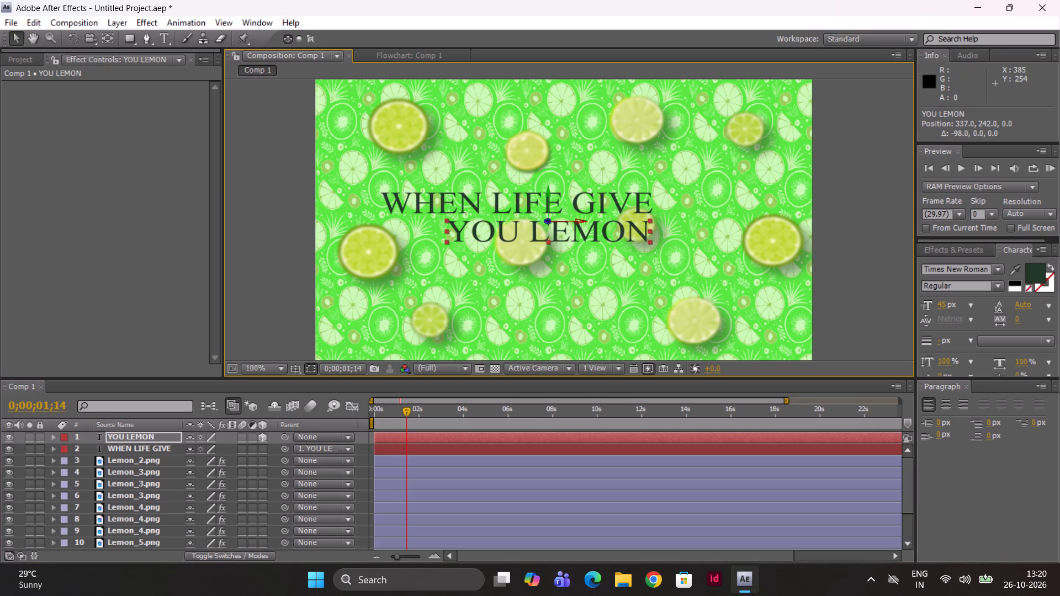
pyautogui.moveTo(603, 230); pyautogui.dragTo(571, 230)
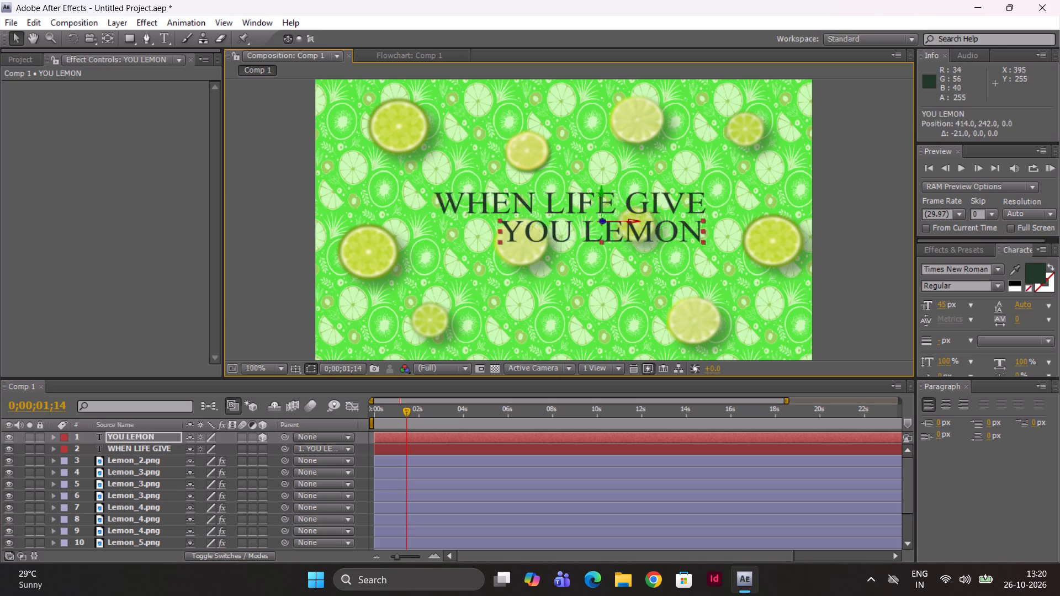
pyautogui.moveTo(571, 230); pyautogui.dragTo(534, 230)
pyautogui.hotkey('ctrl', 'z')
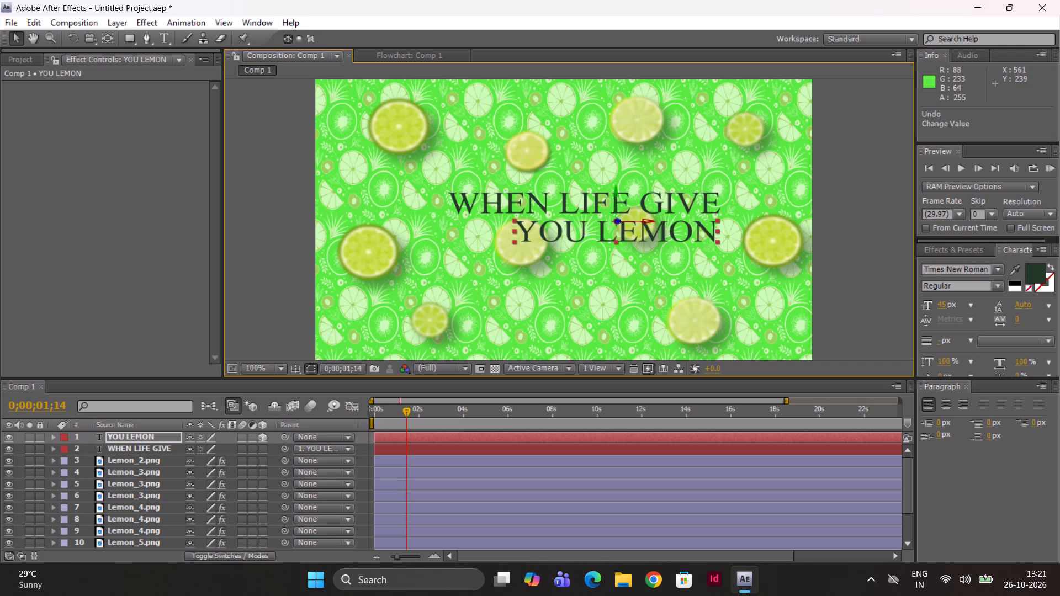
# Enable per-character 3D on the "YOU LEMON" text layer.
pyautogui.click(53, 435)
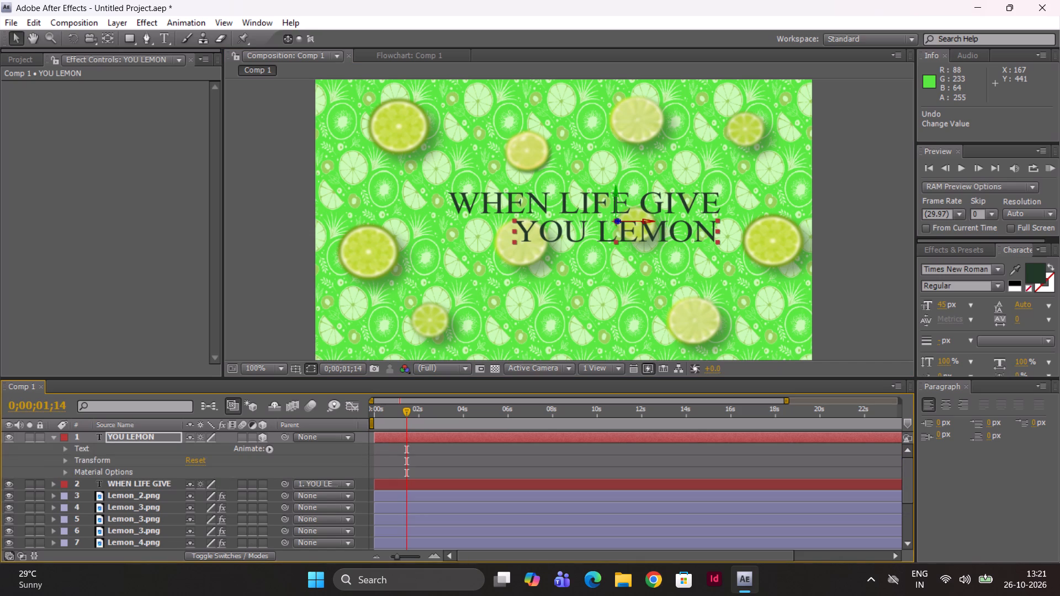
pyautogui.click(273, 450)
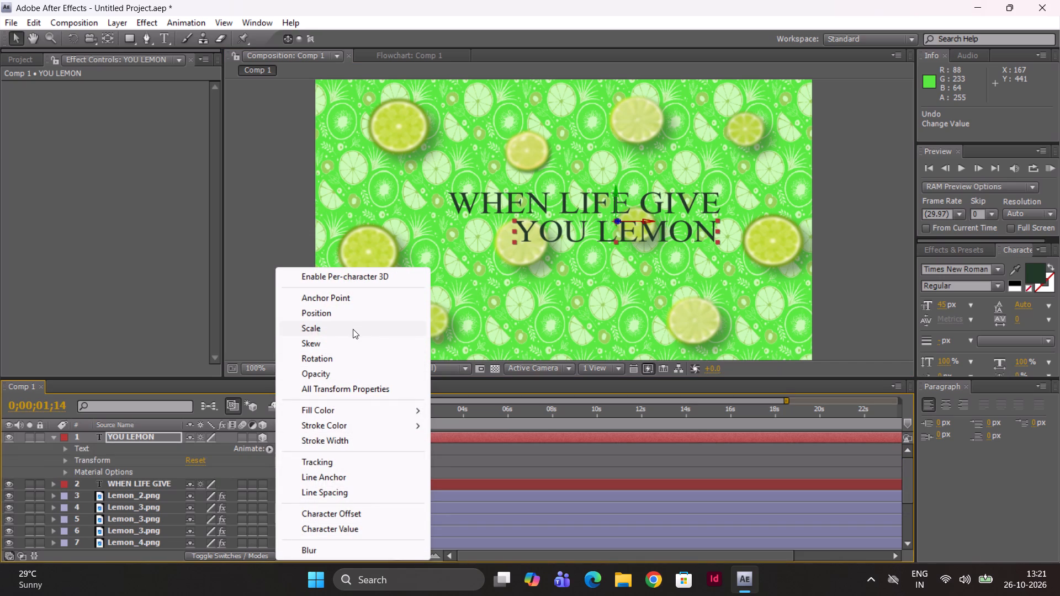
pyautogui.click(361, 274)
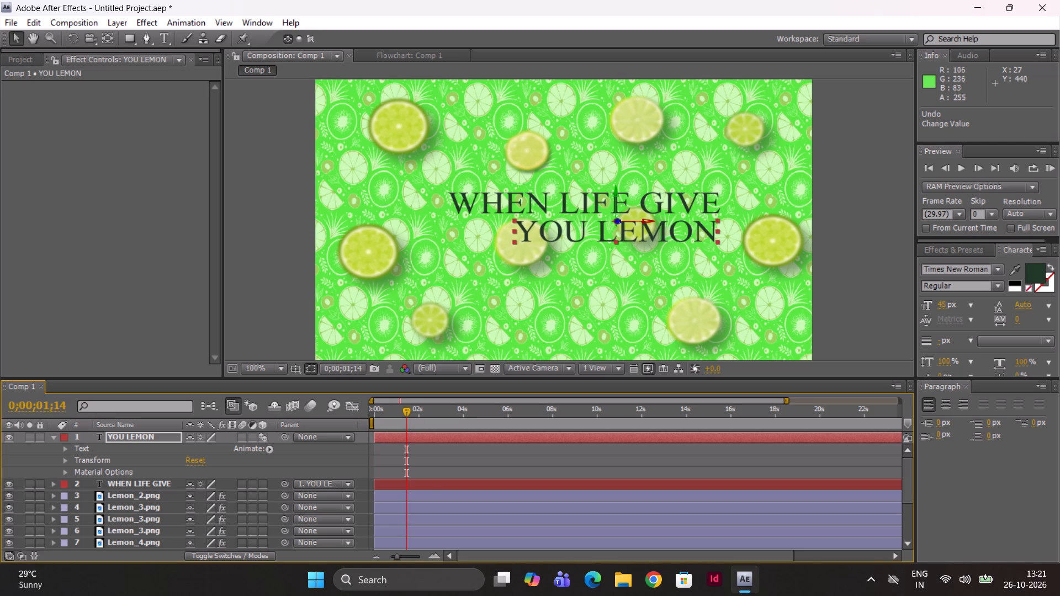
pyautogui.click(269, 452)
pyautogui.click(337, 276)
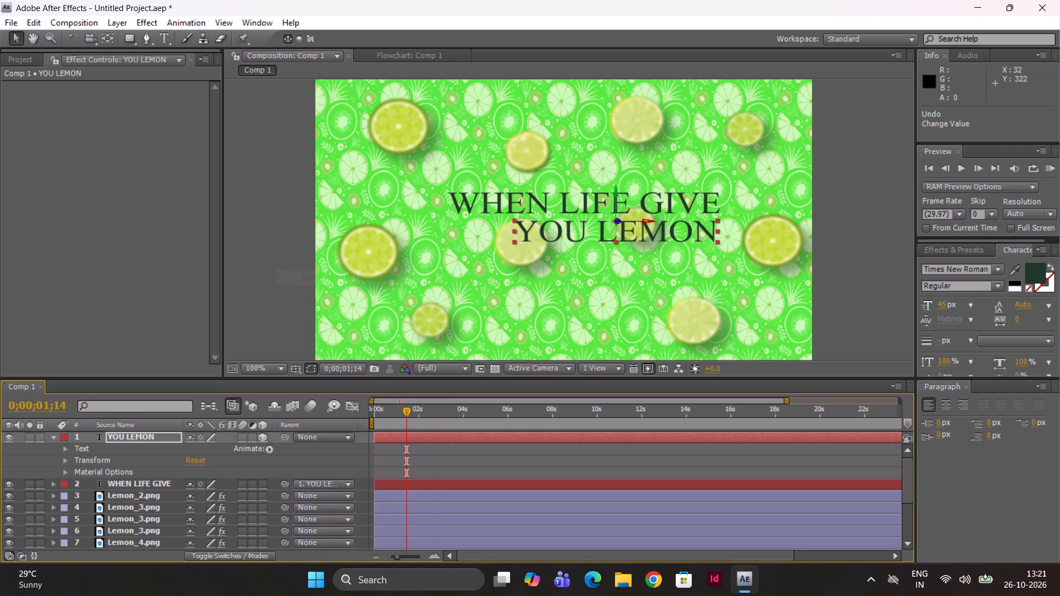
pyautogui.click(271, 450)
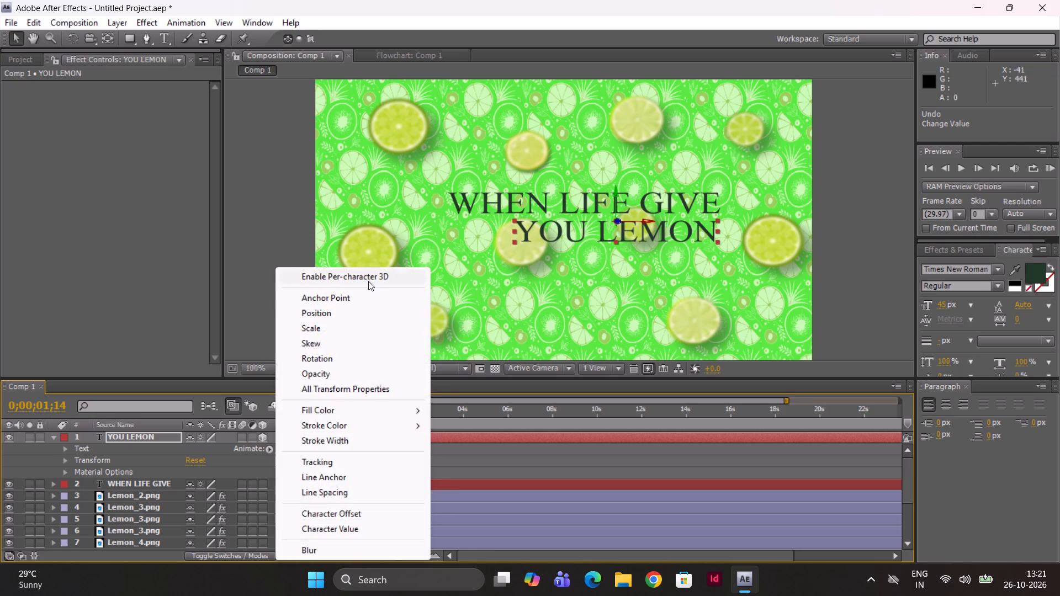
pyautogui.click(368, 281)
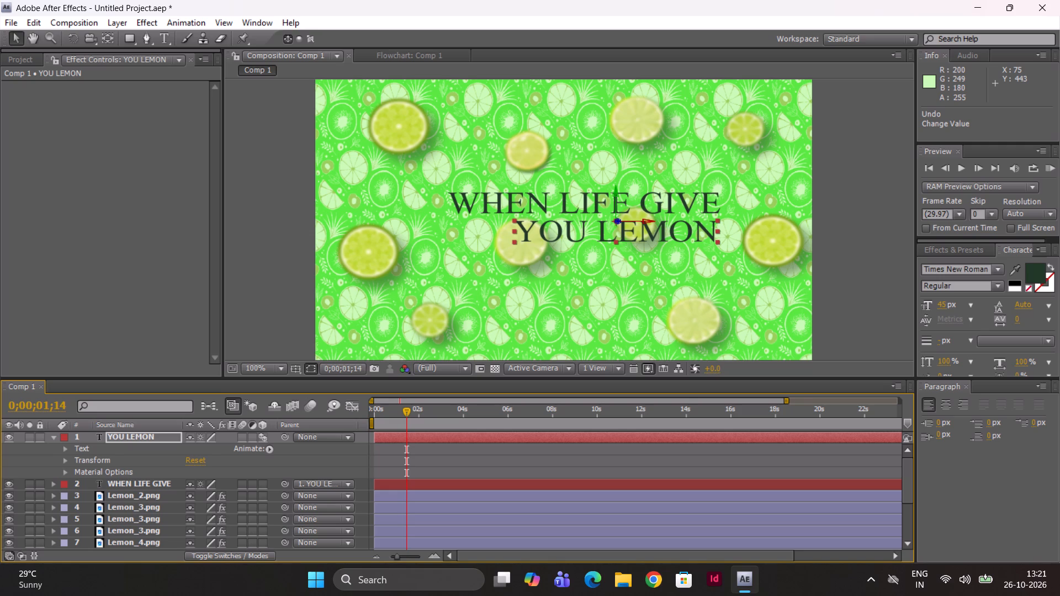
# Set the "YOU LEMON" layer's X Rotation to 90°.
pyautogui.click(63, 464)
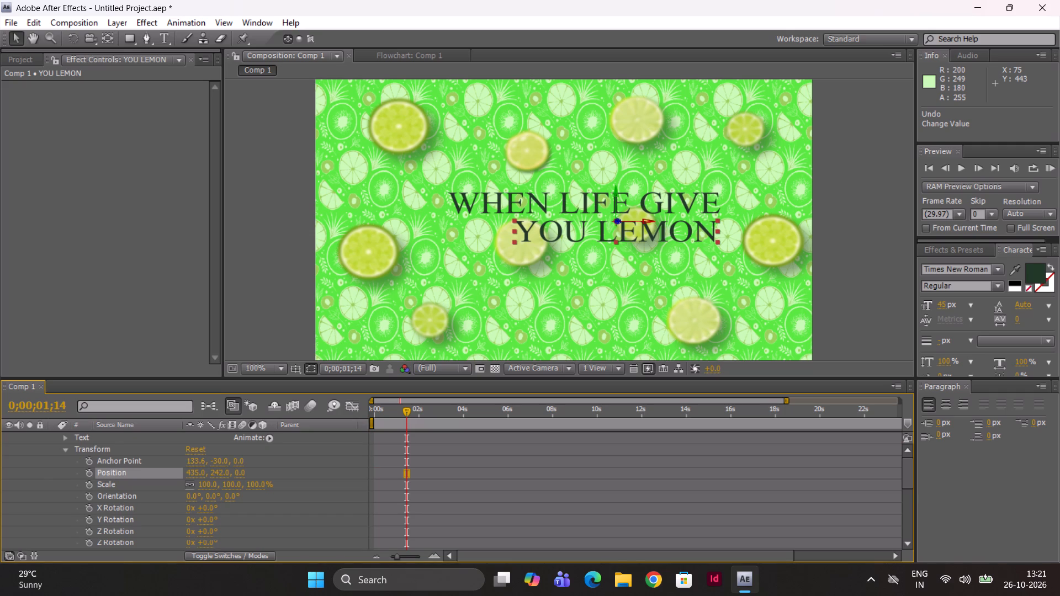
pyautogui.moveTo(203, 509); pyautogui.dragTo(262, 504)
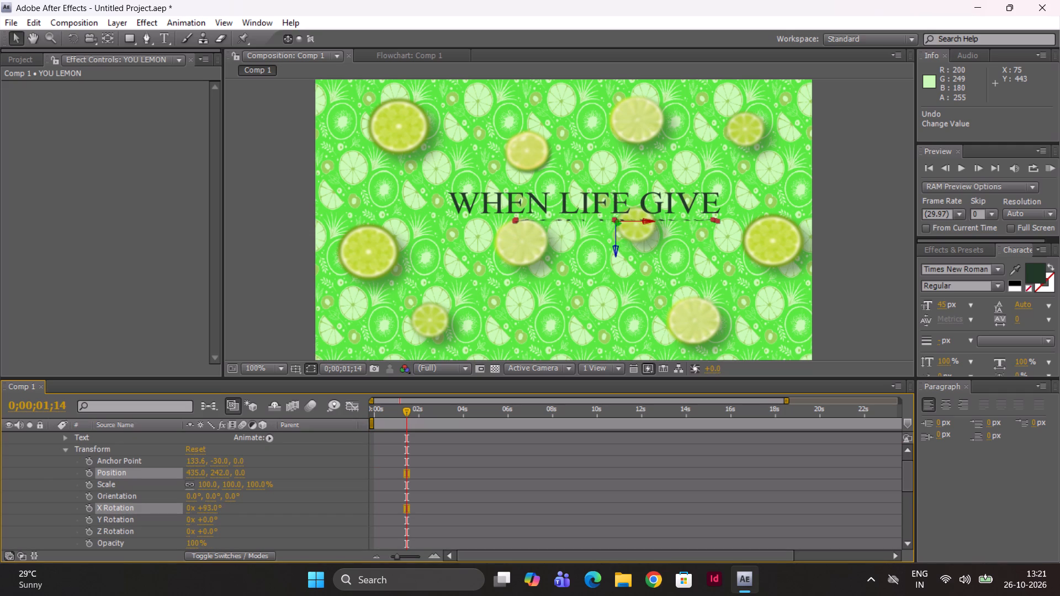
pyautogui.moveTo(262, 504); pyautogui.dragTo(258, 503)
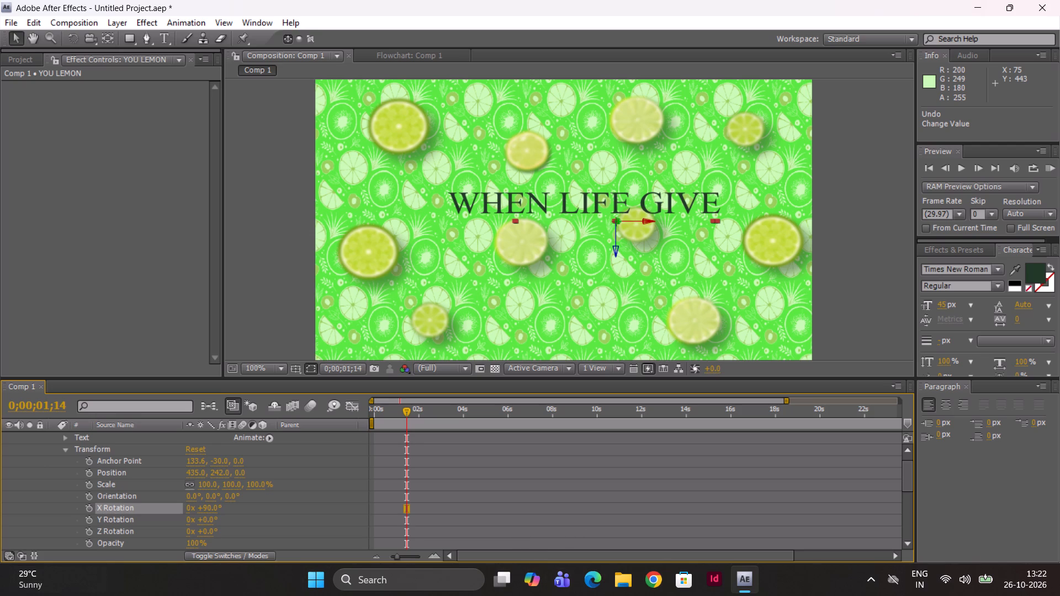
# Look through the "YOU LEMON" layer's Text, Transform and Material Options properties.
pyautogui.moveTo(908, 480); pyautogui.dragTo(907, 493)
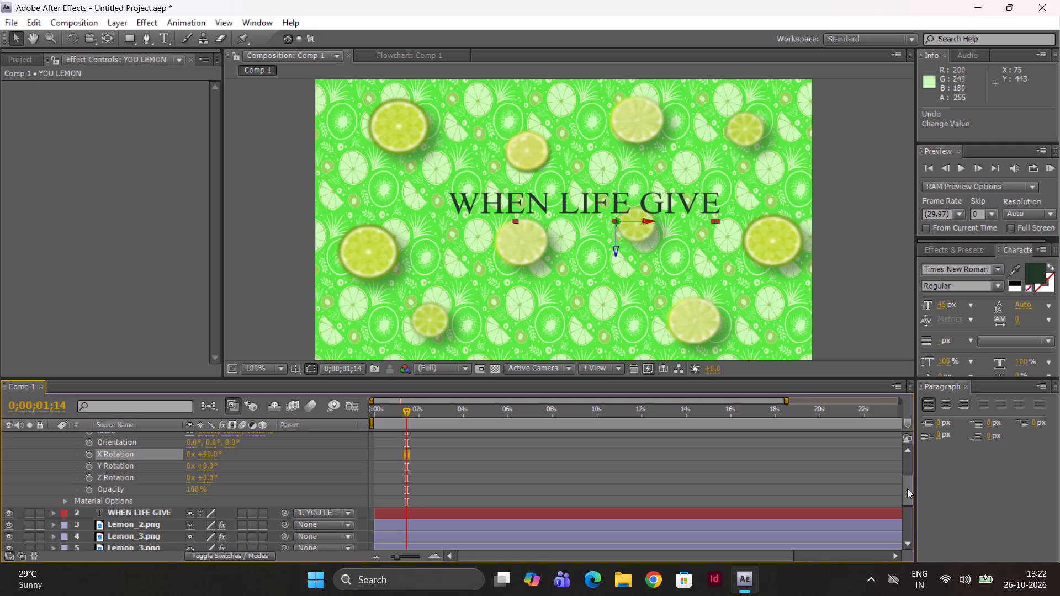
pyautogui.moveTo(907, 488); pyautogui.dragTo(900, 460)
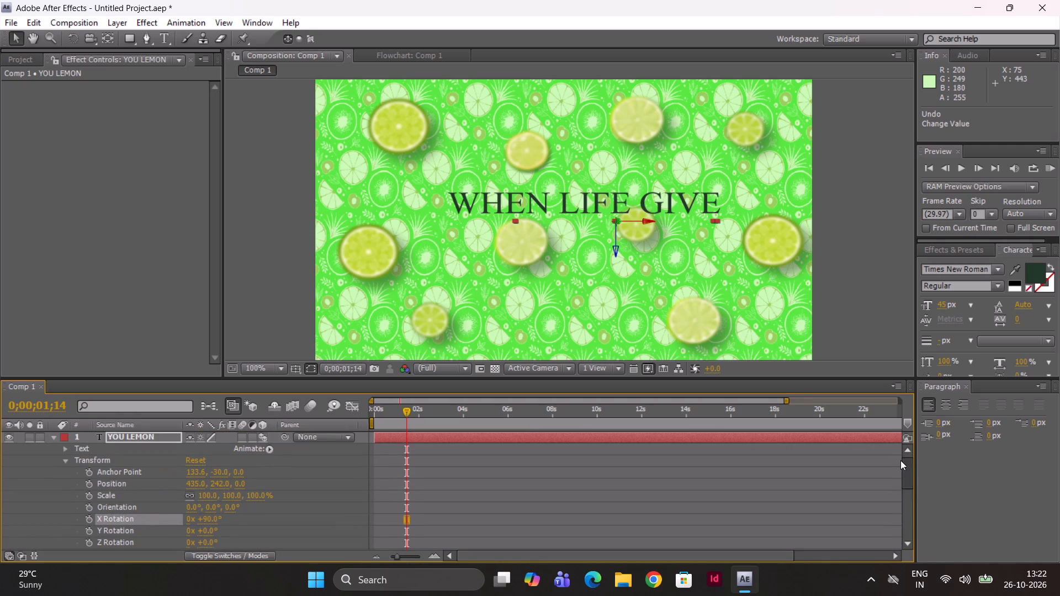
pyautogui.moveTo(900, 460); pyautogui.dragTo(903, 454)
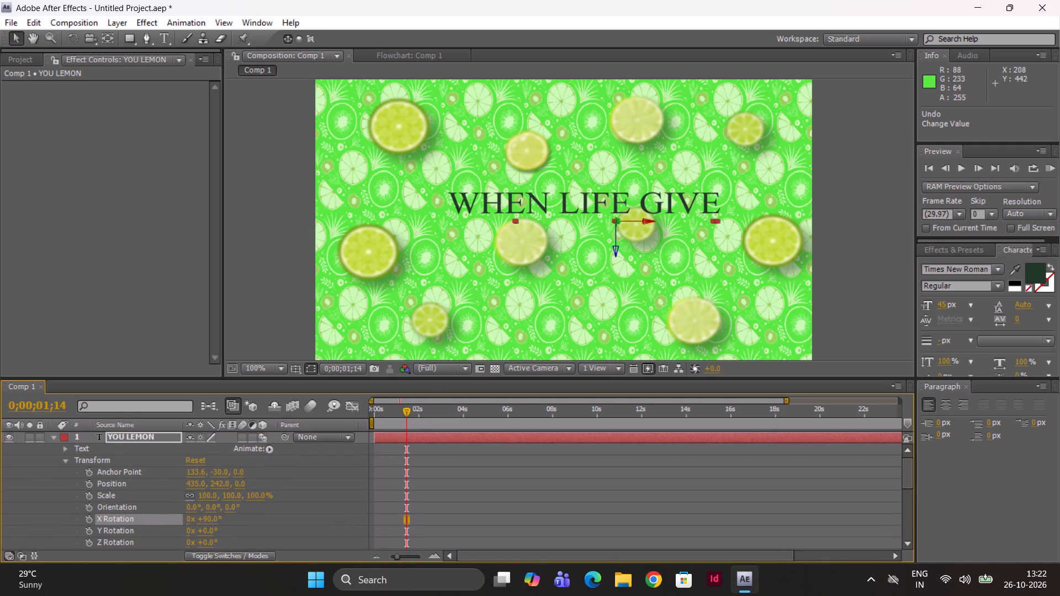
pyautogui.click(67, 453)
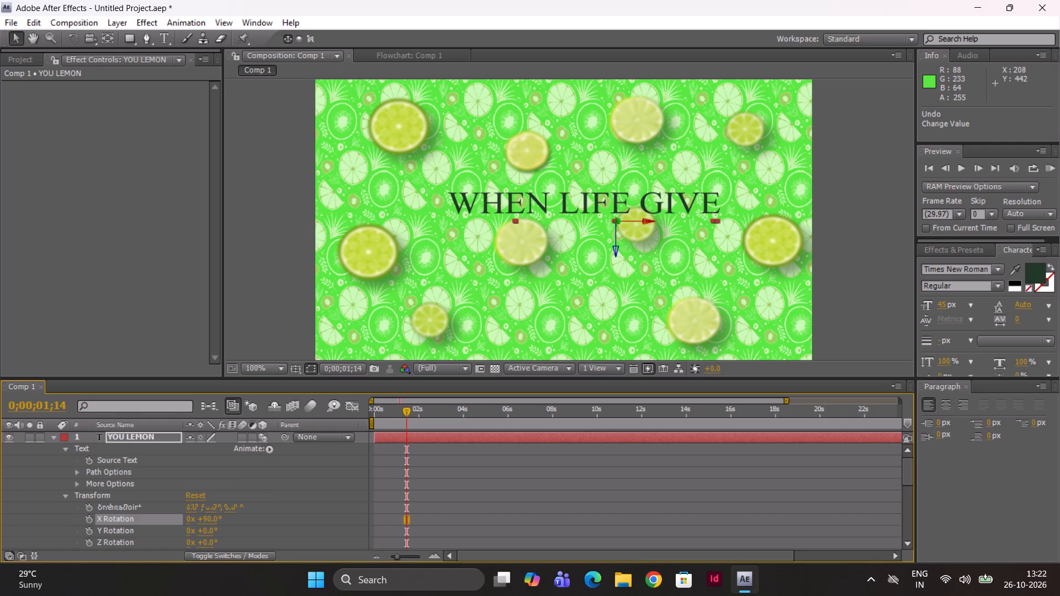
pyautogui.click(67, 453)
pyautogui.click(66, 462)
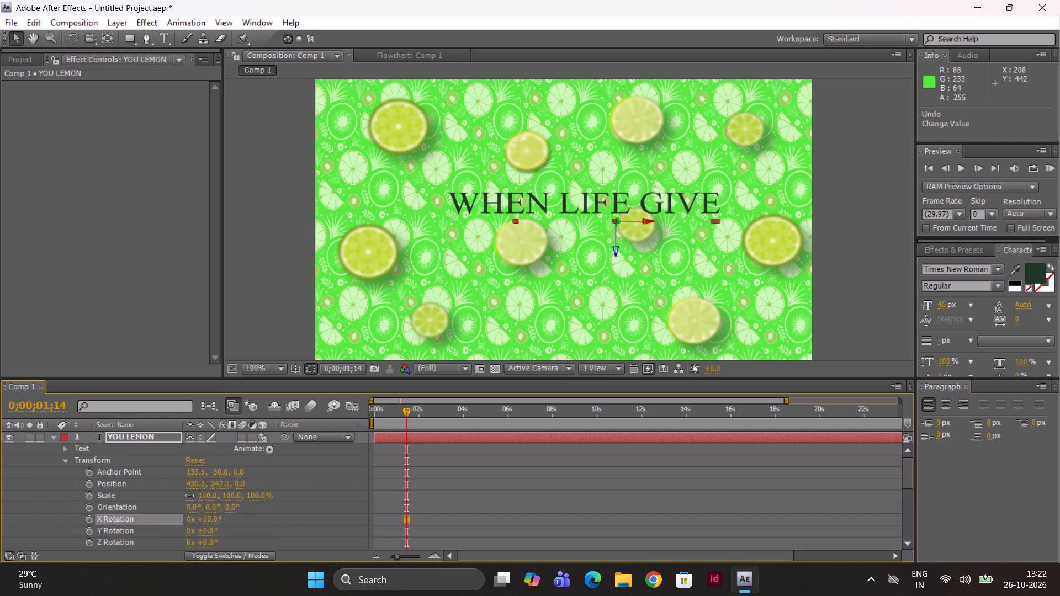
pyautogui.click(70, 475)
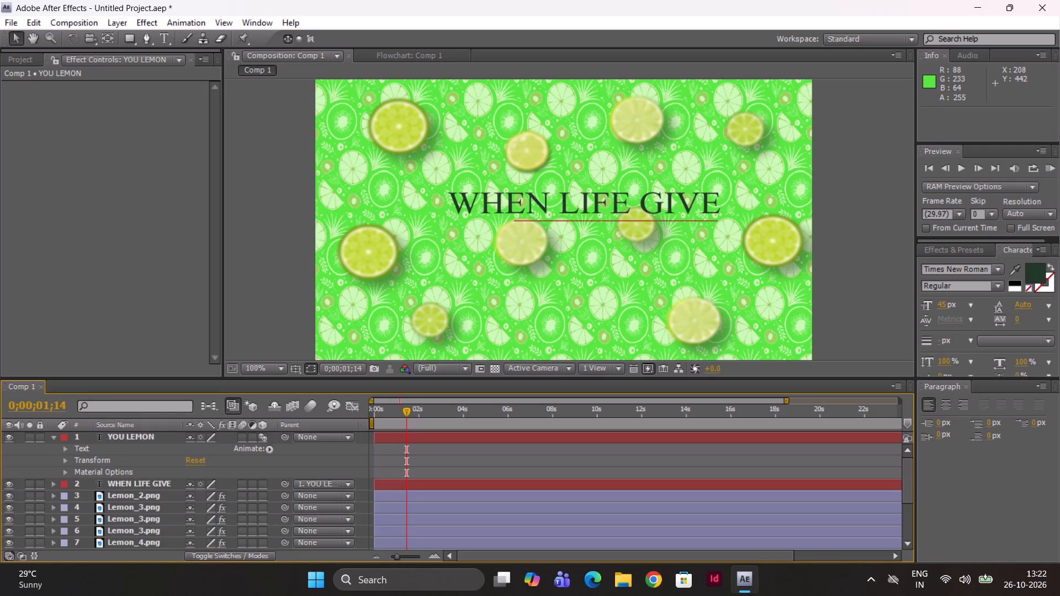
pyautogui.click(63, 473)
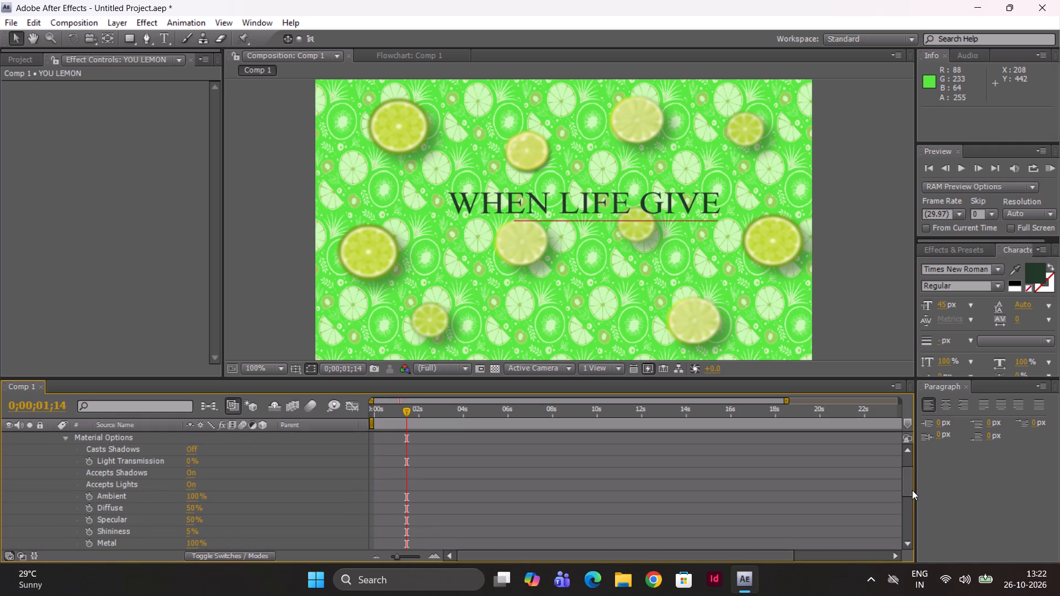
pyautogui.moveTo(908, 487); pyautogui.dragTo(902, 470)
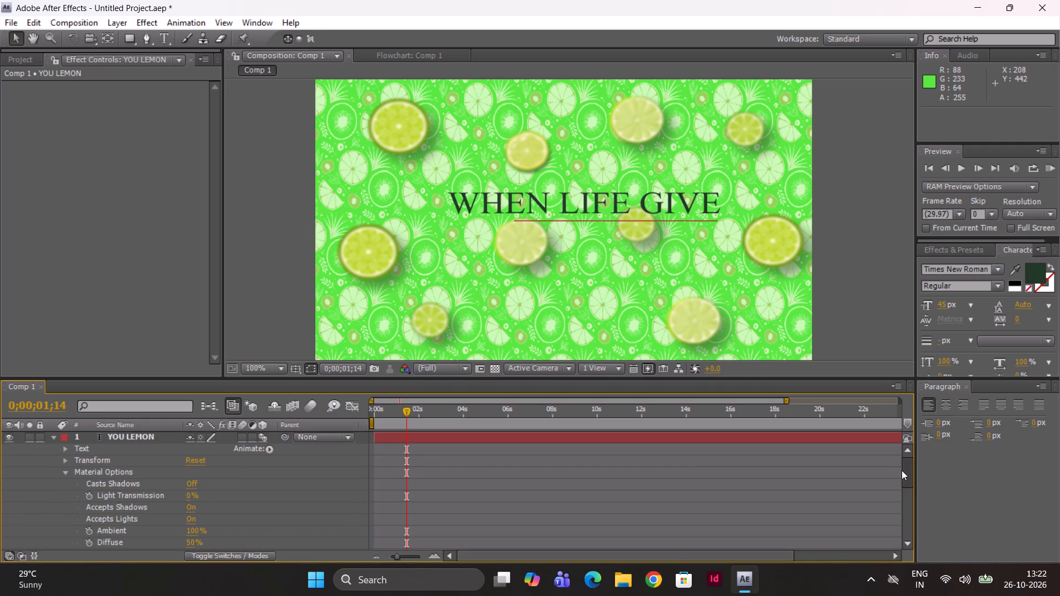
pyautogui.moveTo(902, 470); pyautogui.dragTo(902, 462)
# Set a first X Rotation keyframe for the "YOU LEMON" layer at 0;00;01;14.
pyautogui.click(65, 462)
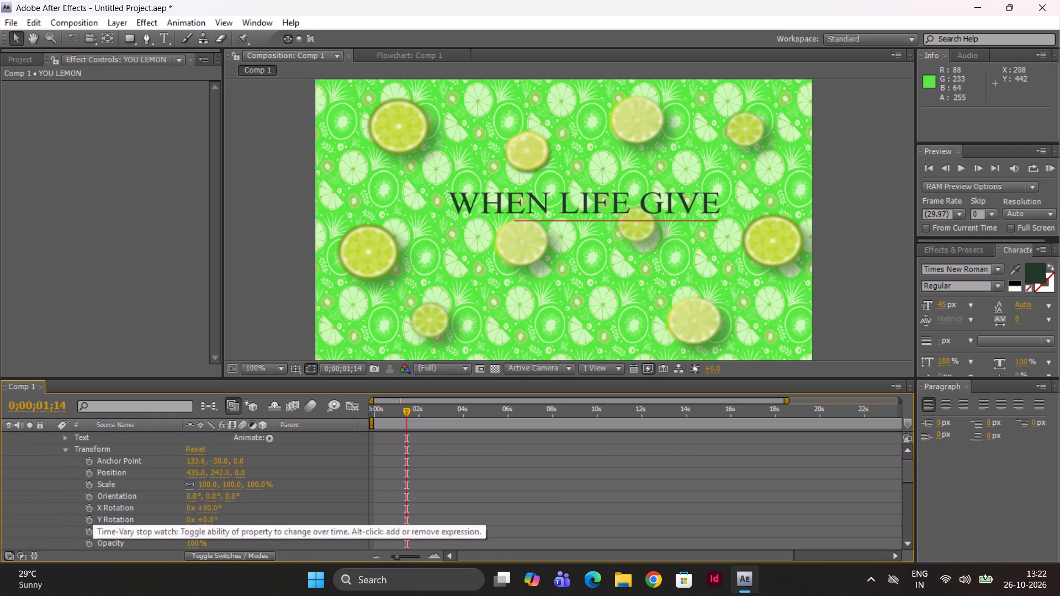
pyautogui.click(91, 507)
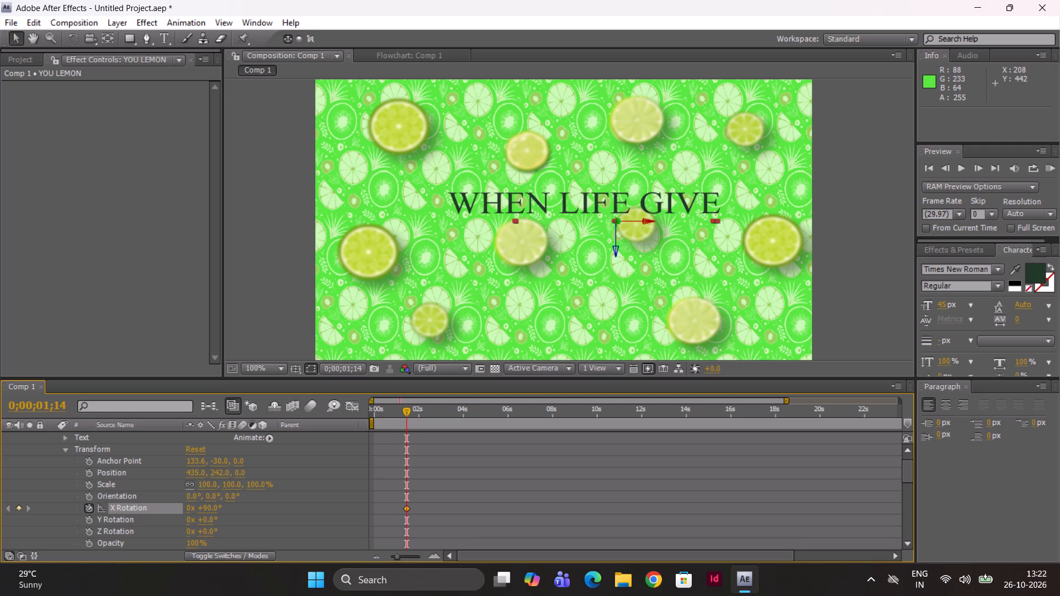
# Add an X Rotation keyframe of -21° to the "YOU LEMON" layer at 0;00;04;00.
pyautogui.moveTo(407, 408); pyautogui.dragTo(488, 423)
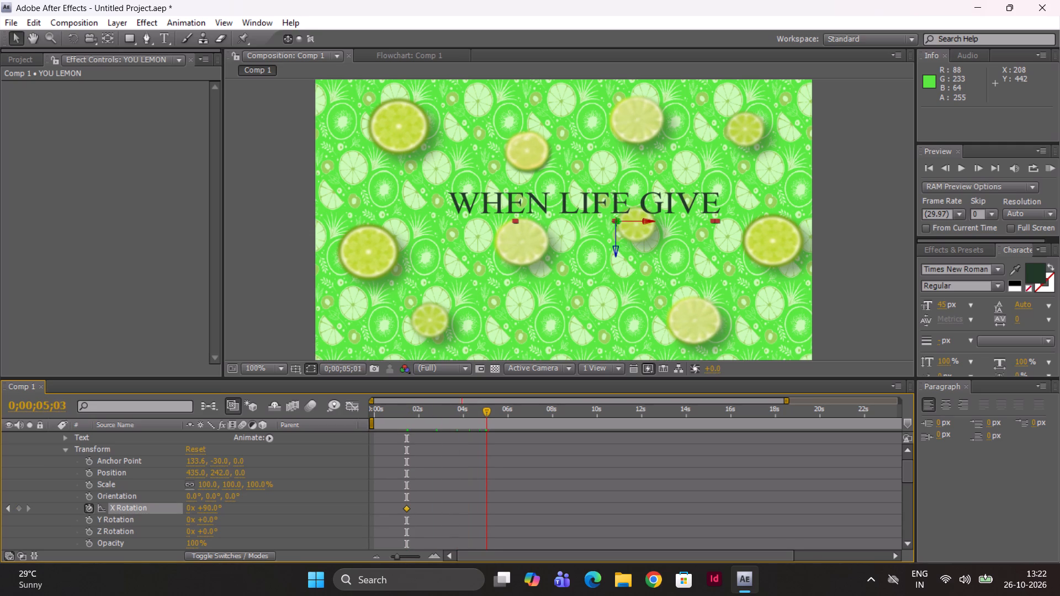
pyautogui.moveTo(488, 423); pyautogui.dragTo(464, 421)
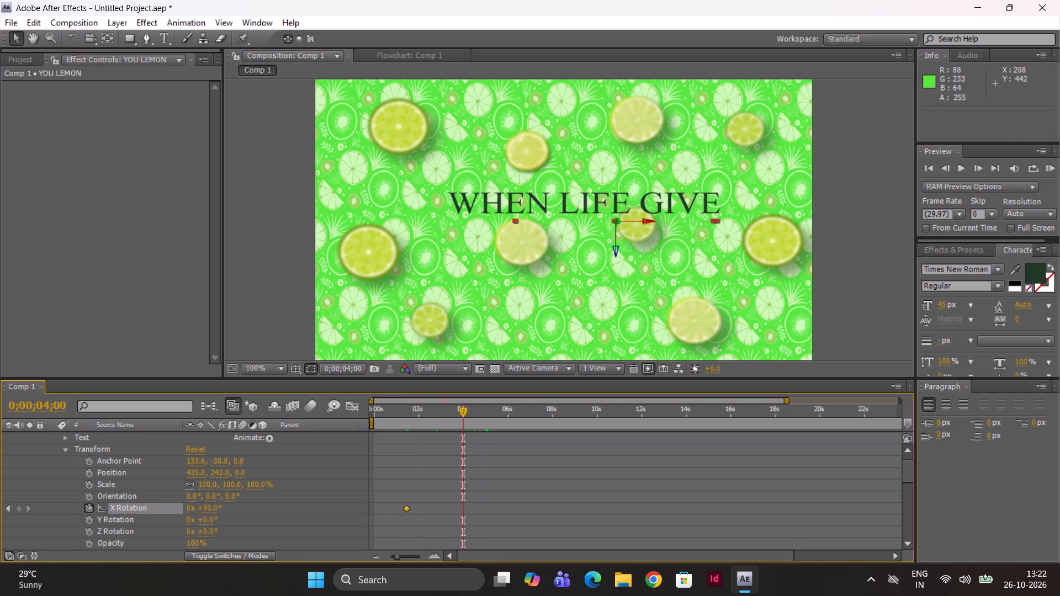
pyautogui.moveTo(206, 507); pyautogui.dragTo(205, 507)
pyautogui.moveTo(205, 507); pyautogui.dragTo(138, 506)
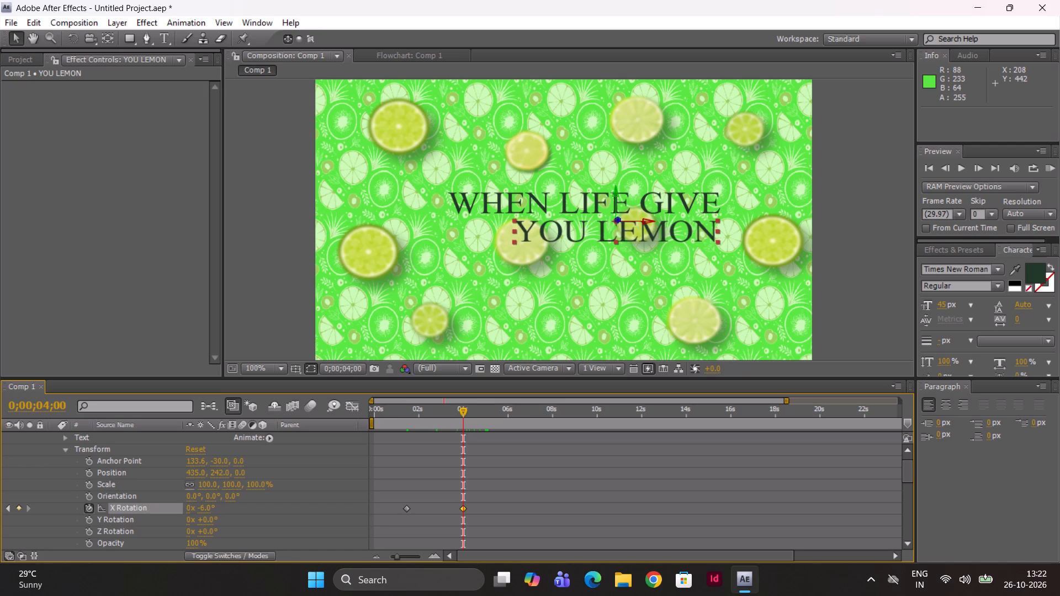
pyautogui.moveTo(138, 506); pyautogui.dragTo(130, 507)
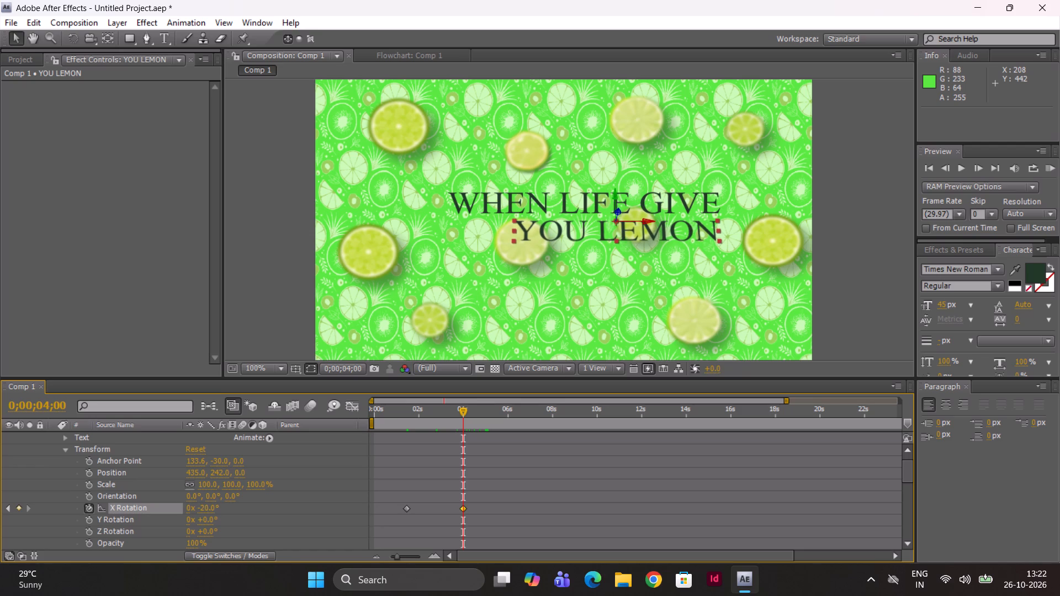
pyautogui.moveTo(130, 507); pyautogui.dragTo(132, 510)
# Play the composition from the start to preview the "YOU LEMON" rotation animation.
pyautogui.moveTo(463, 414); pyautogui.dragTo(319, 429)
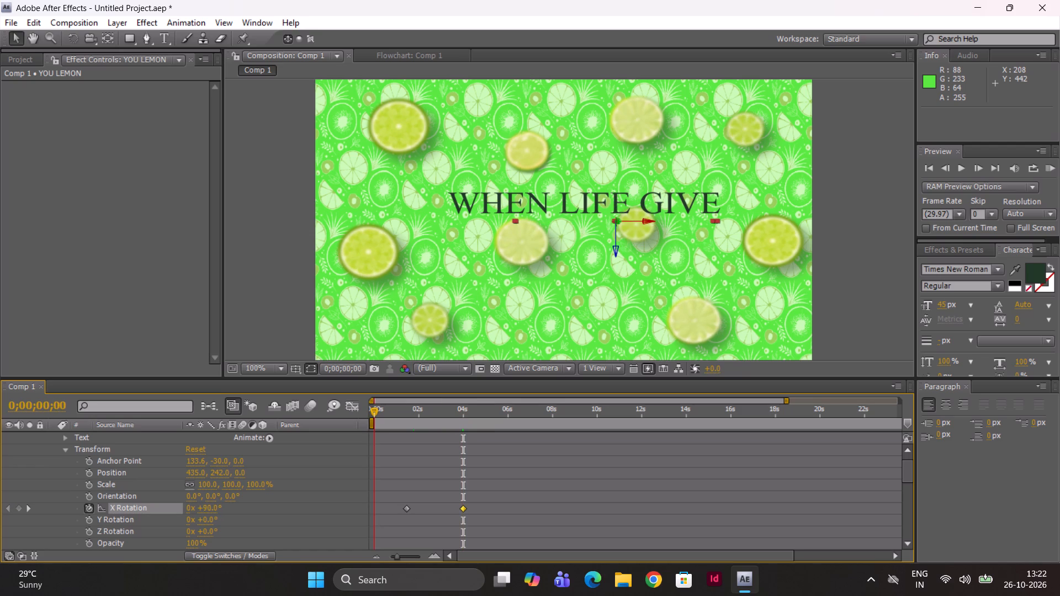
pyautogui.click(318, 429)
pyautogui.press('space')
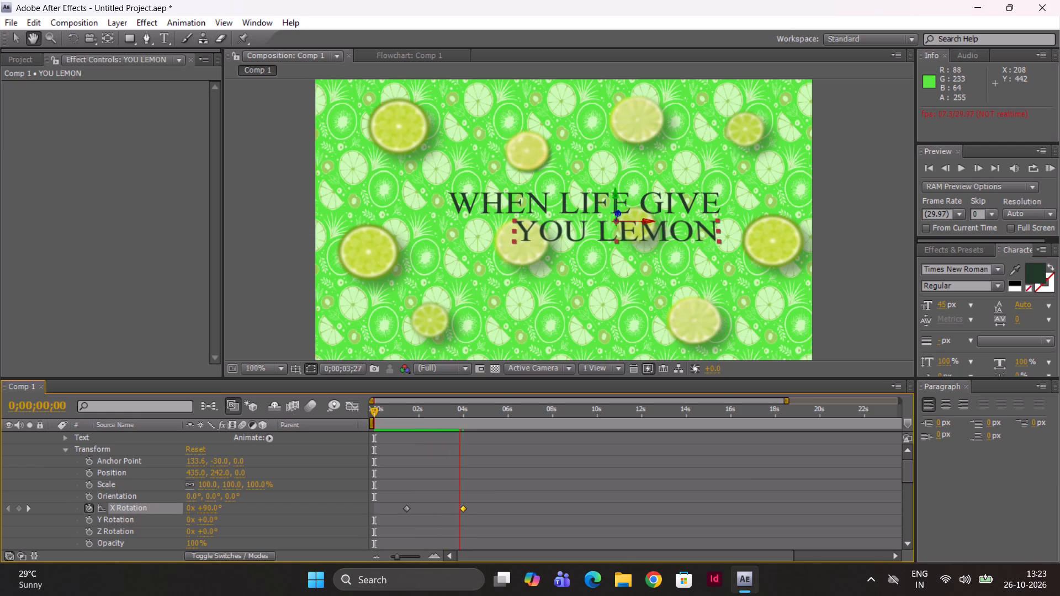
pyautogui.press('space')
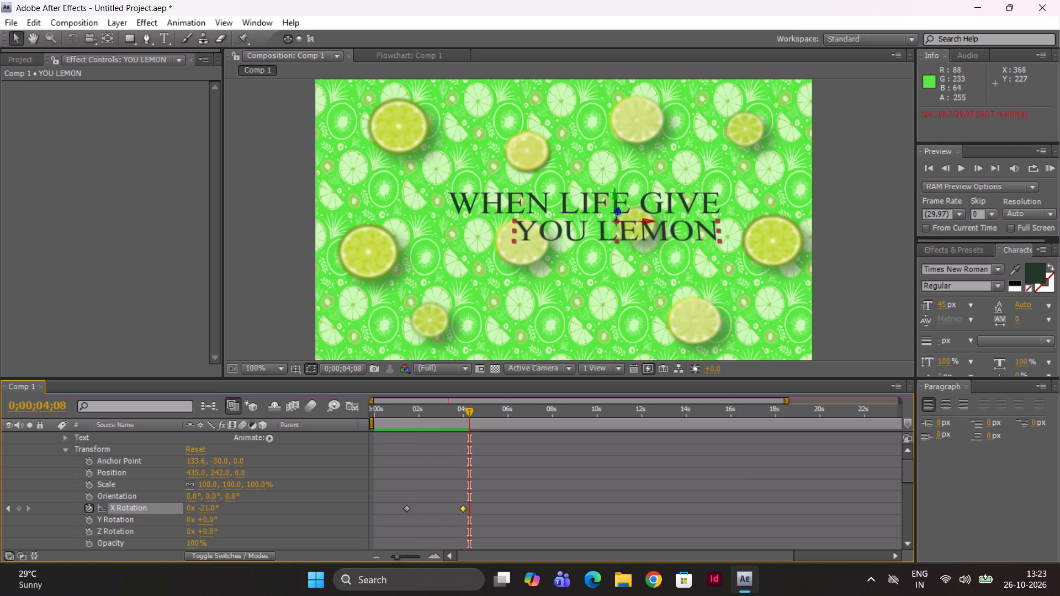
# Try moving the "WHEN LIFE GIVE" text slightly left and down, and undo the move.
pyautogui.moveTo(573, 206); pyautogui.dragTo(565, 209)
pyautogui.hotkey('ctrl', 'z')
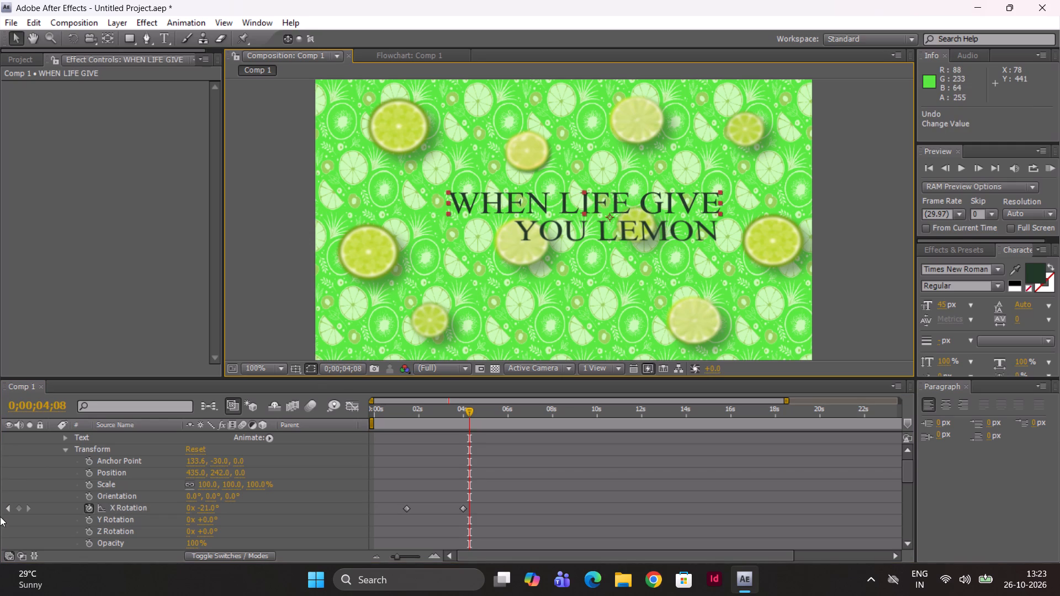
# Collapse the "YOU LEMON" layer's properties and parent the "WHEN LIFE GIVE" layer to "YOU LEMON" again.
pyautogui.click(65, 449)
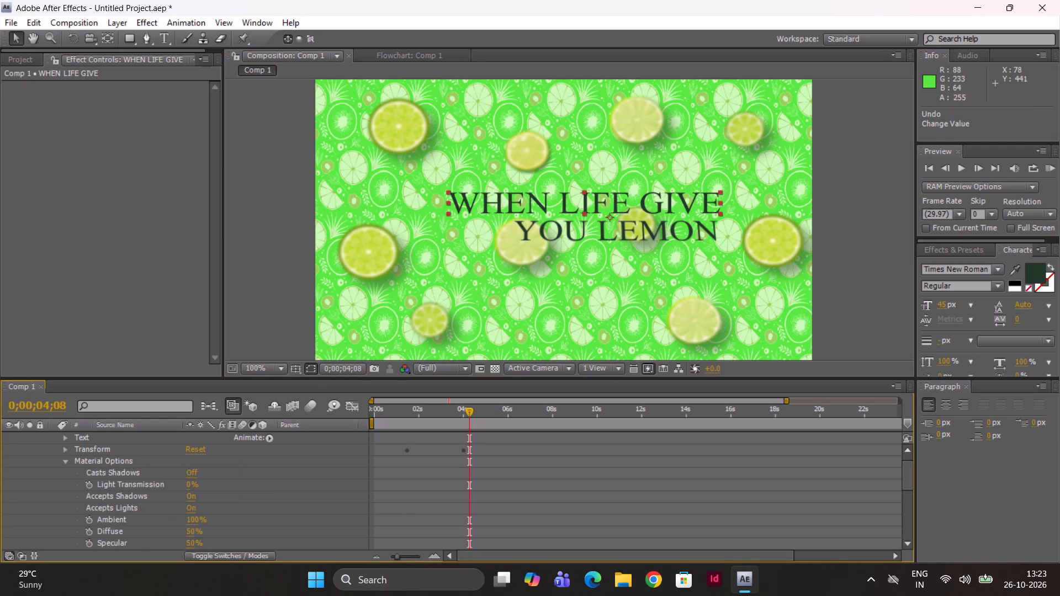
pyautogui.moveTo(909, 471); pyautogui.dragTo(900, 449)
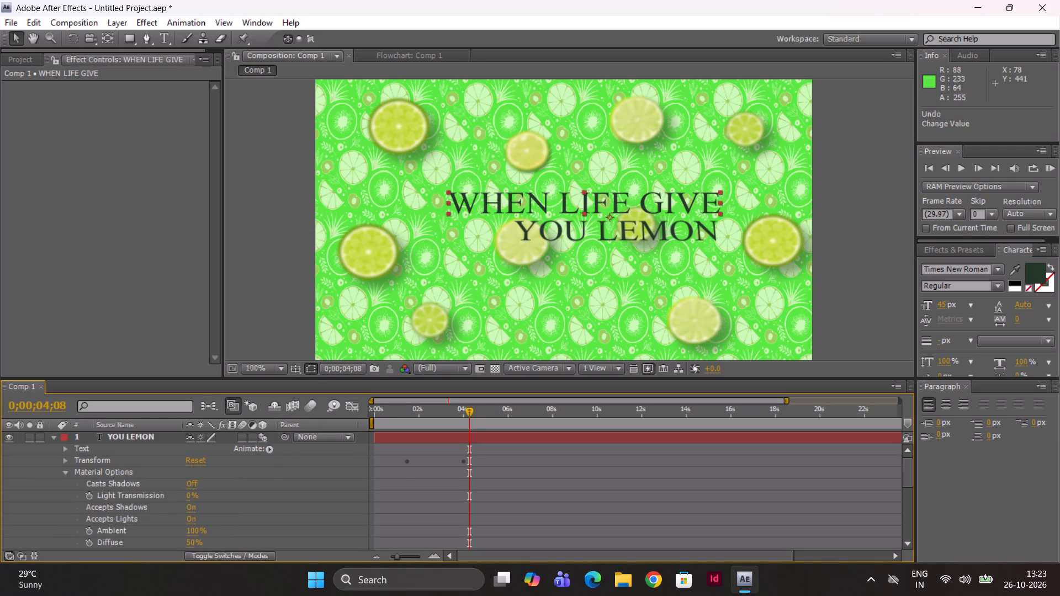
pyautogui.click(54, 439)
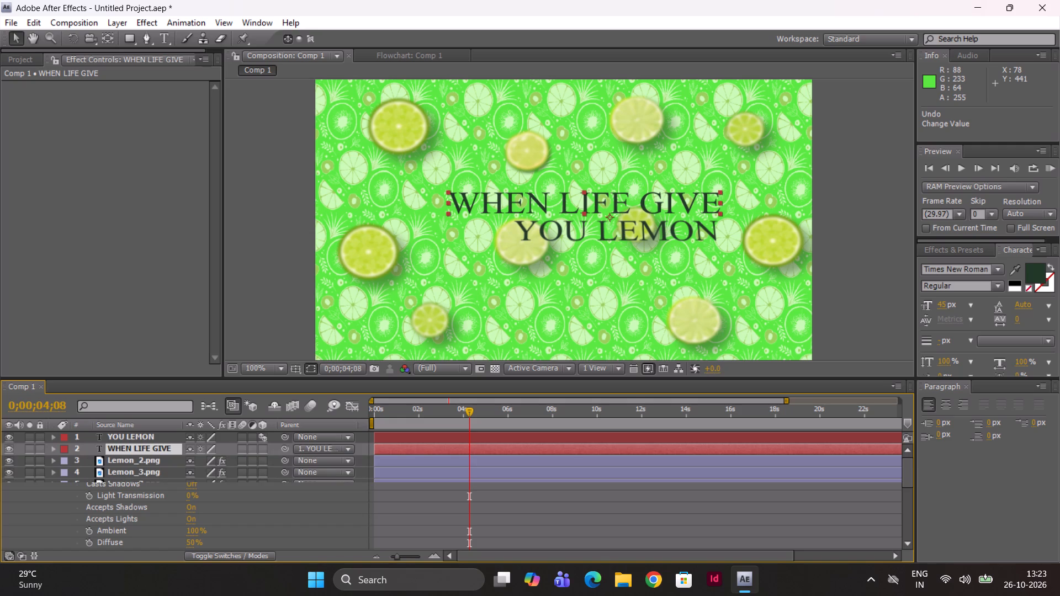
pyautogui.moveTo(285, 448); pyautogui.dragTo(146, 440)
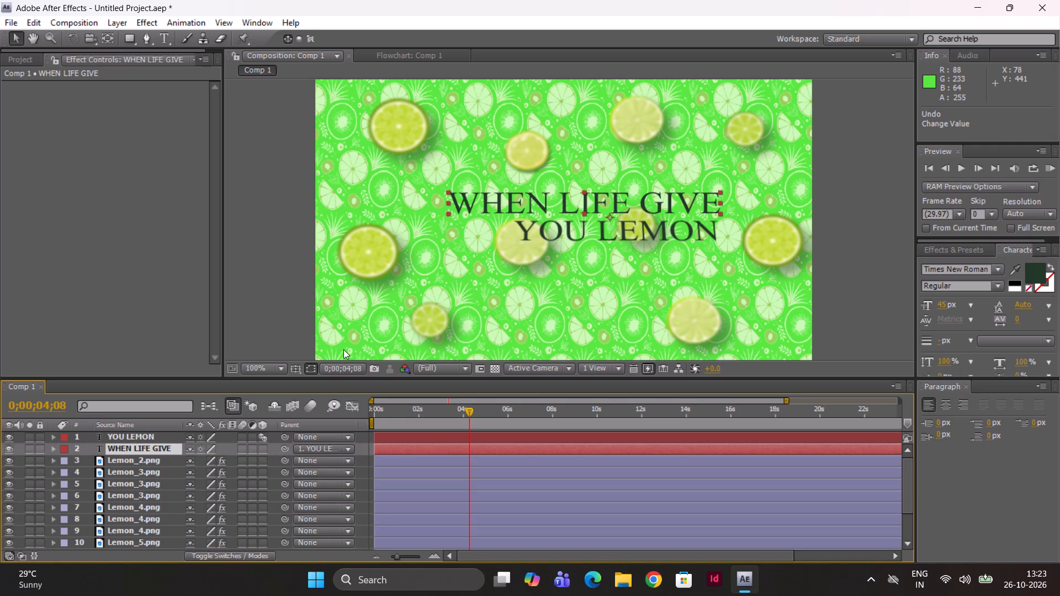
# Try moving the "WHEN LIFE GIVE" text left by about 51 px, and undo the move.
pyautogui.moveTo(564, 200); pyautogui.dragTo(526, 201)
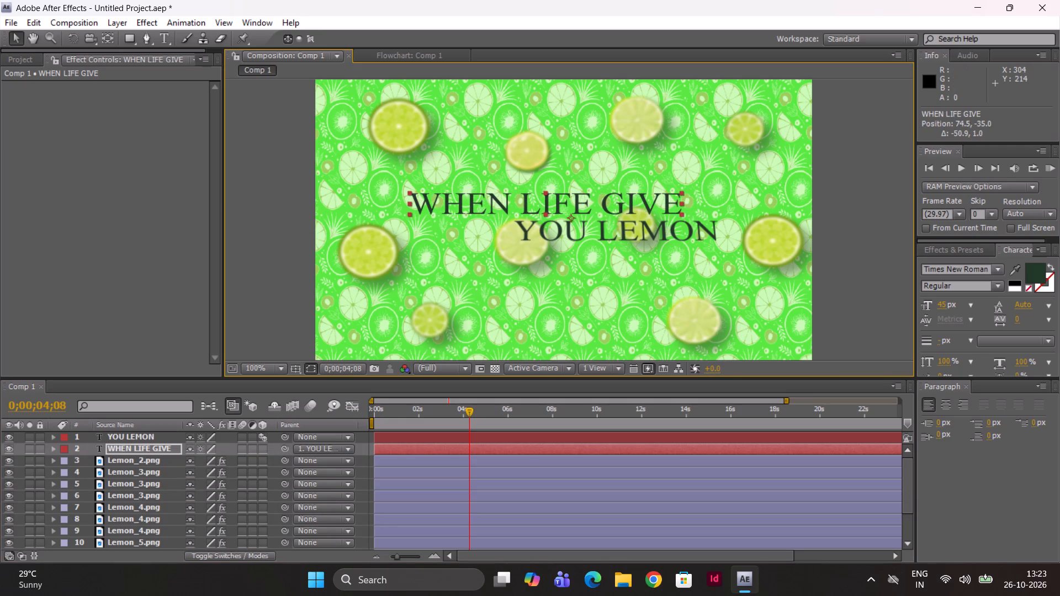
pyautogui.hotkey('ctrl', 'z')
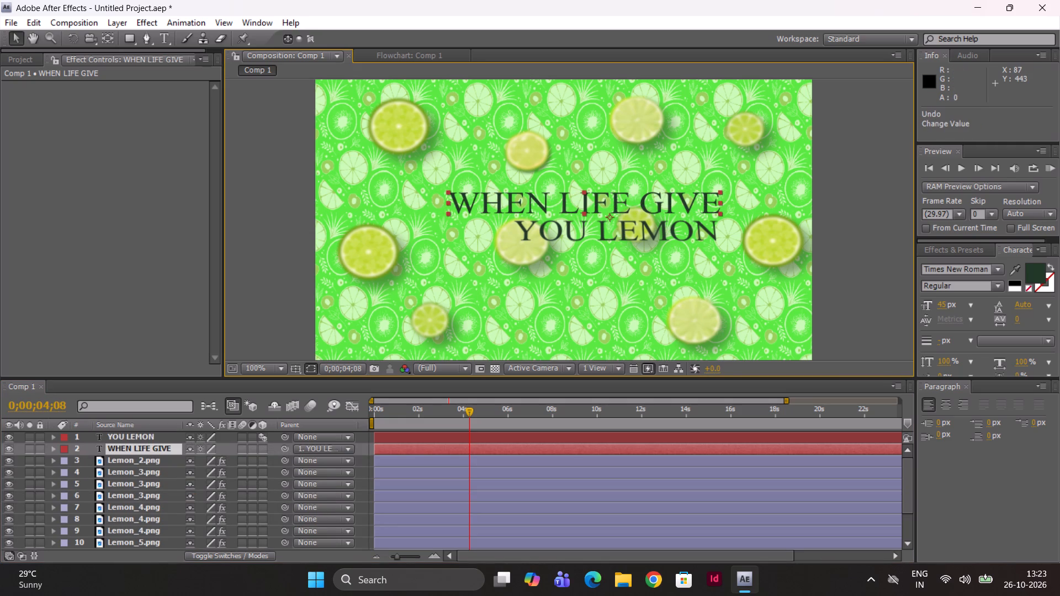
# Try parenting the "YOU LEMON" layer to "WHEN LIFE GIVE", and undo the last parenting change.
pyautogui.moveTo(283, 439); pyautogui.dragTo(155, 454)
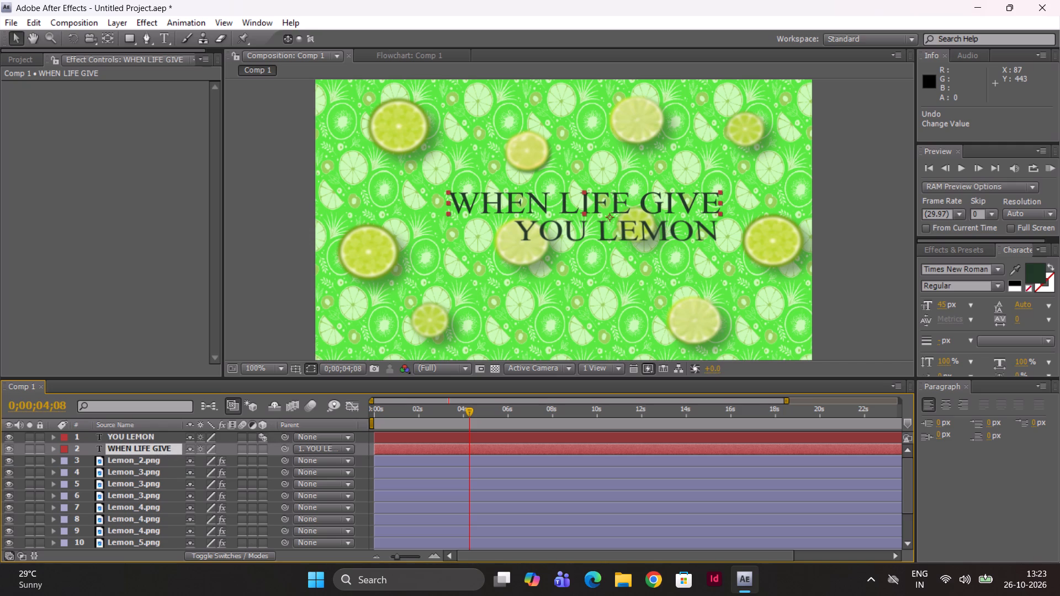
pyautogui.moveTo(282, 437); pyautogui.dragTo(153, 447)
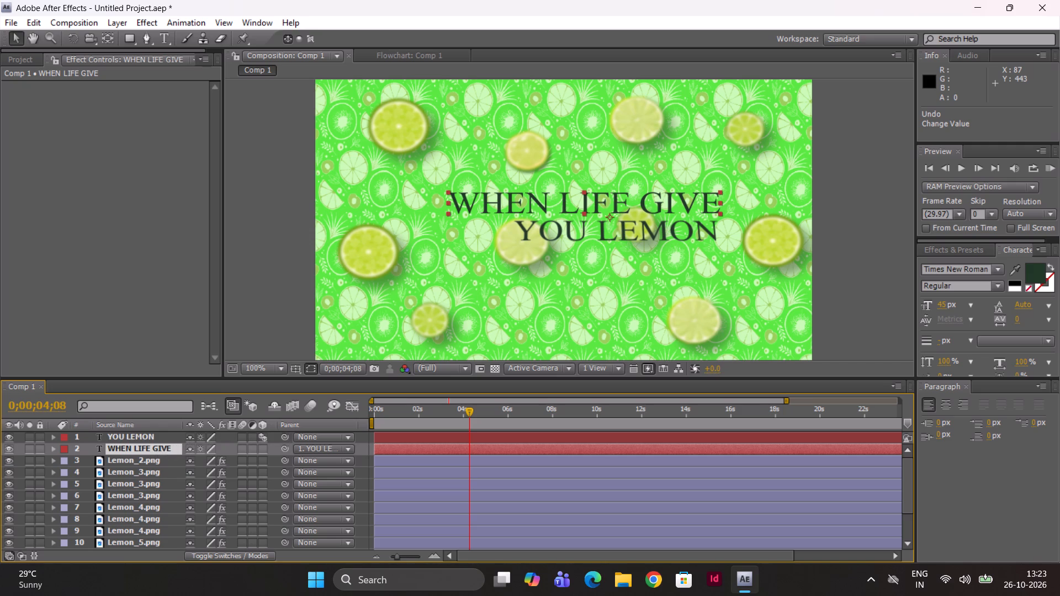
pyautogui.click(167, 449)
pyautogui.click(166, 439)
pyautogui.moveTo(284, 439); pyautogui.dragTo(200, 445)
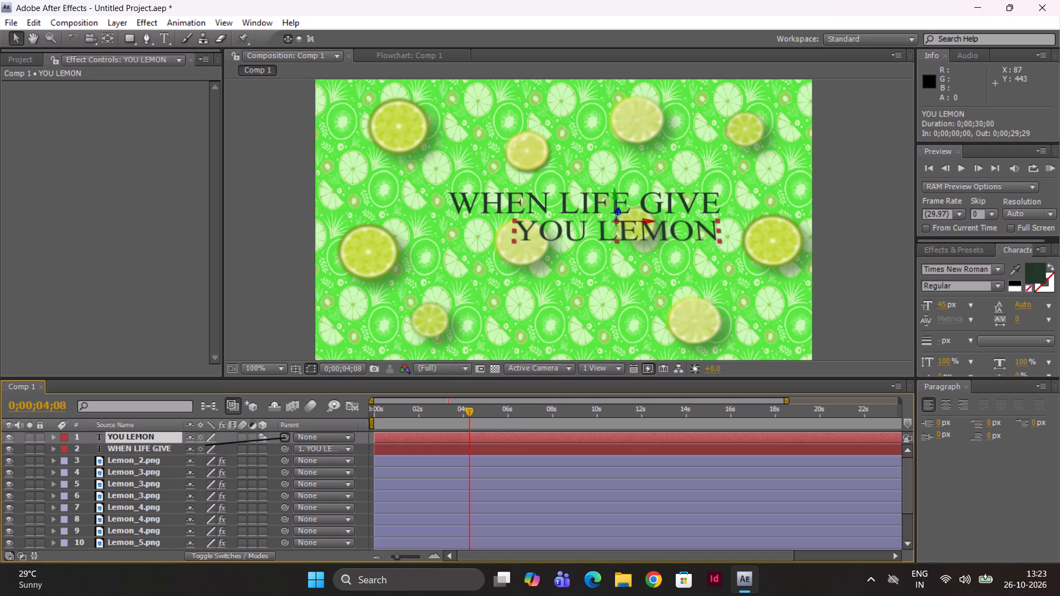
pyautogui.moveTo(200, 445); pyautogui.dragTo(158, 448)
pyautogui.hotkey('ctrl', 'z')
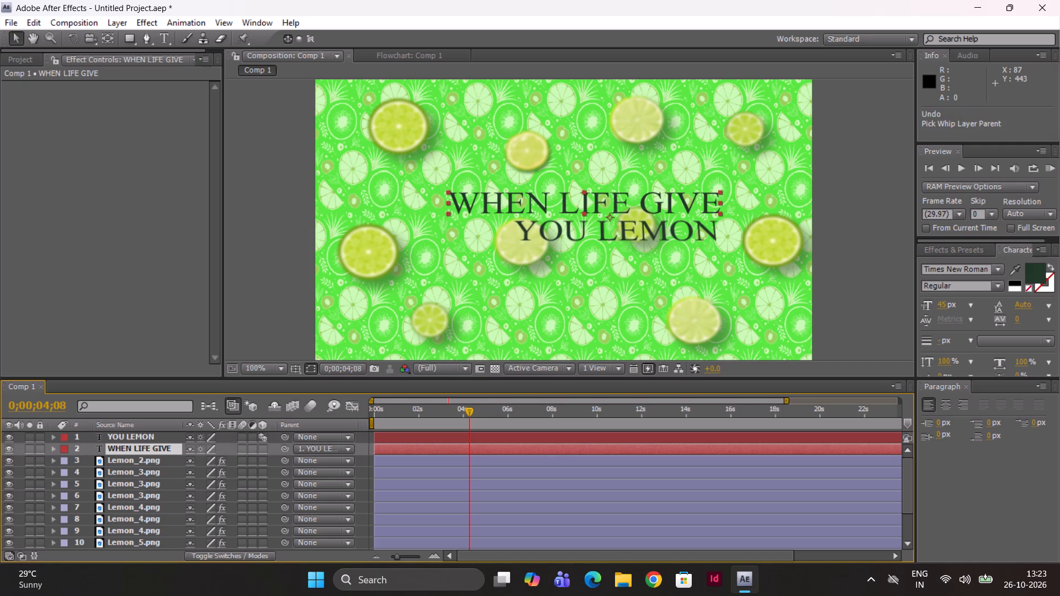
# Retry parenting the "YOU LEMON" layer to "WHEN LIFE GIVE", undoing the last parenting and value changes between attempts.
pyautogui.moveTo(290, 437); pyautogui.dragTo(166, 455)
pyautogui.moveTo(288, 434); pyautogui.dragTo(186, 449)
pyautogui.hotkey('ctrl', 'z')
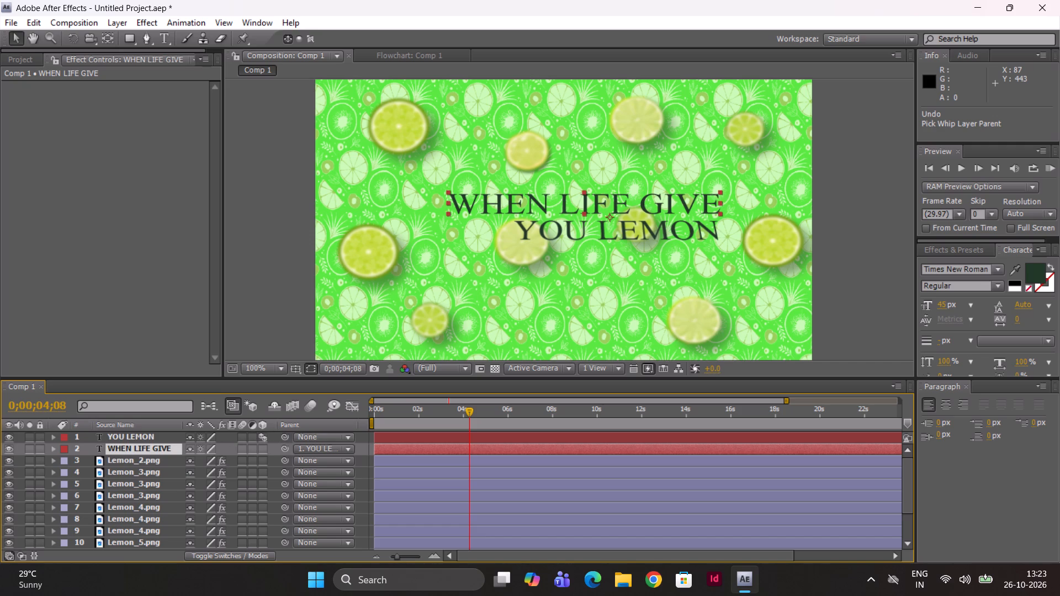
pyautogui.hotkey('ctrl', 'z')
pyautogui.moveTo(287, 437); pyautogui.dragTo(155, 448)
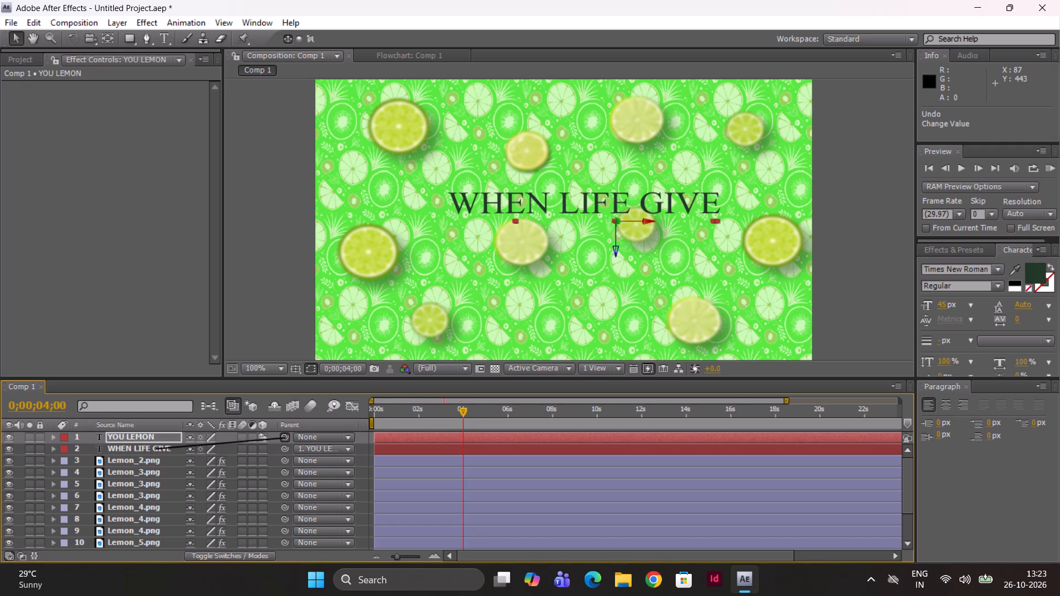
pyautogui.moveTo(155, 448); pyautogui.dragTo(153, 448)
# Scrub the timeline forward to about 0;00;18;07 and back to 0;00;05;17 to review the slogan animation.
pyautogui.moveTo(465, 413); pyautogui.dragTo(673, 435)
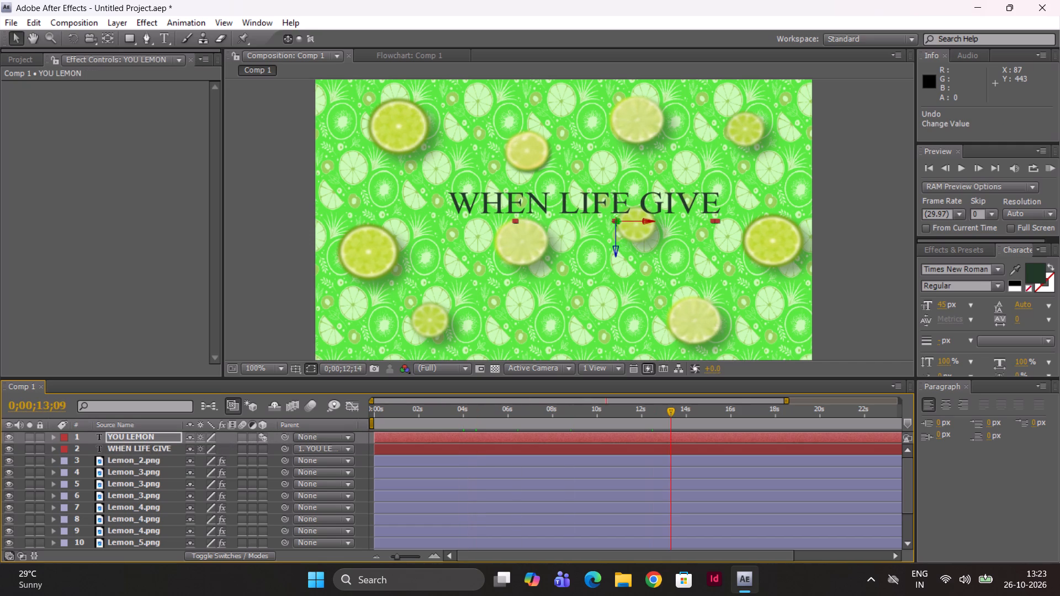
pyautogui.moveTo(673, 435); pyautogui.dragTo(783, 452)
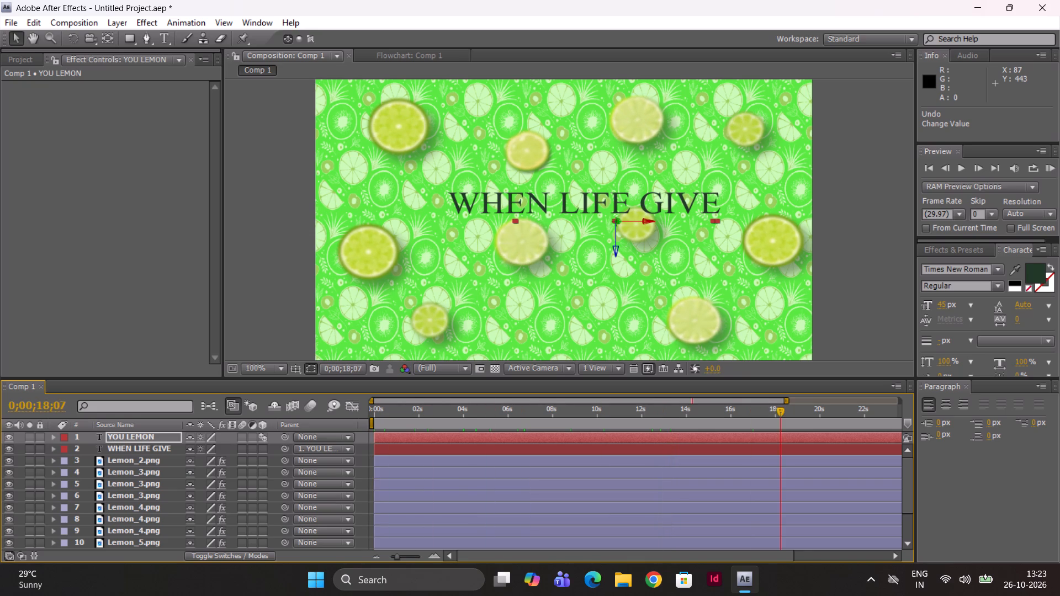
pyautogui.moveTo(783, 452); pyautogui.dragTo(783, 453)
pyautogui.moveTo(772, 458); pyautogui.dragTo(685, 478)
pyautogui.moveTo(771, 418); pyautogui.dragTo(748, 428)
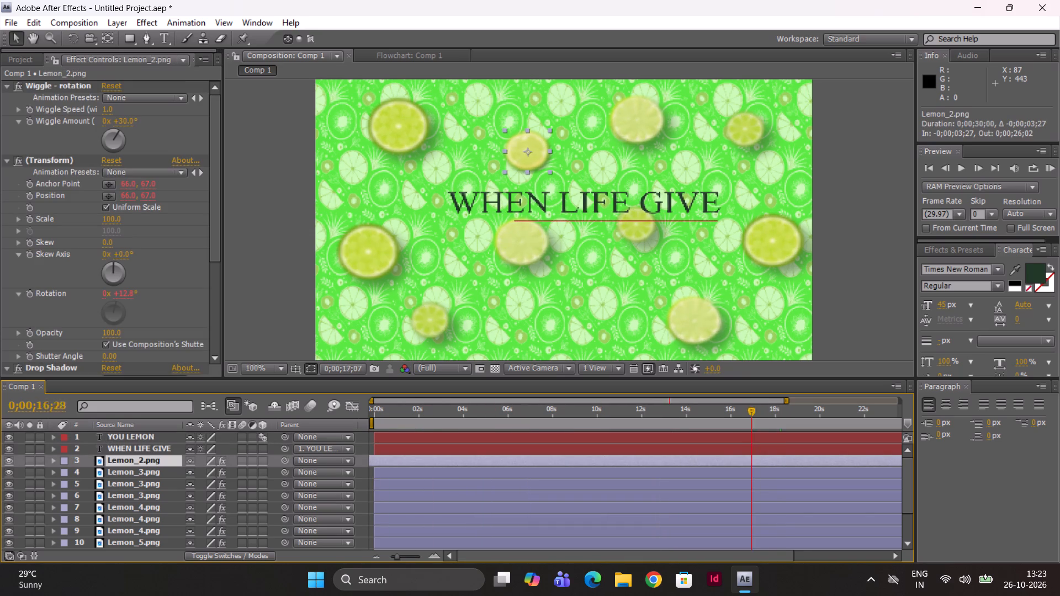
pyautogui.moveTo(748, 428); pyautogui.dragTo(497, 455)
# Select the "WHEN LIFE GIVE" layer and expand its Text properties.
pyautogui.click(566, 201)
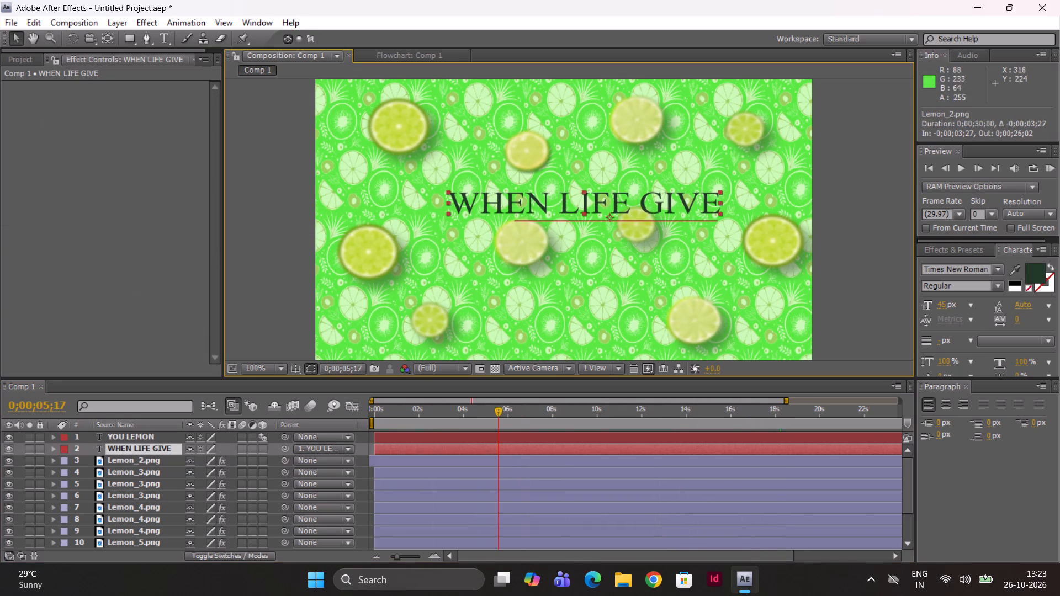
pyautogui.click(149, 447)
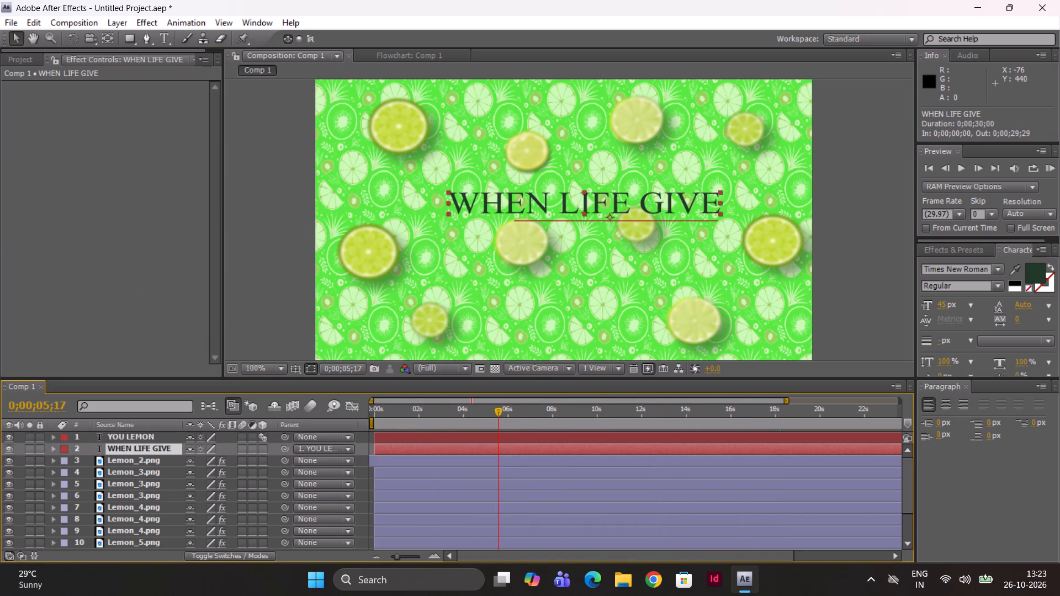
pyautogui.click(54, 449)
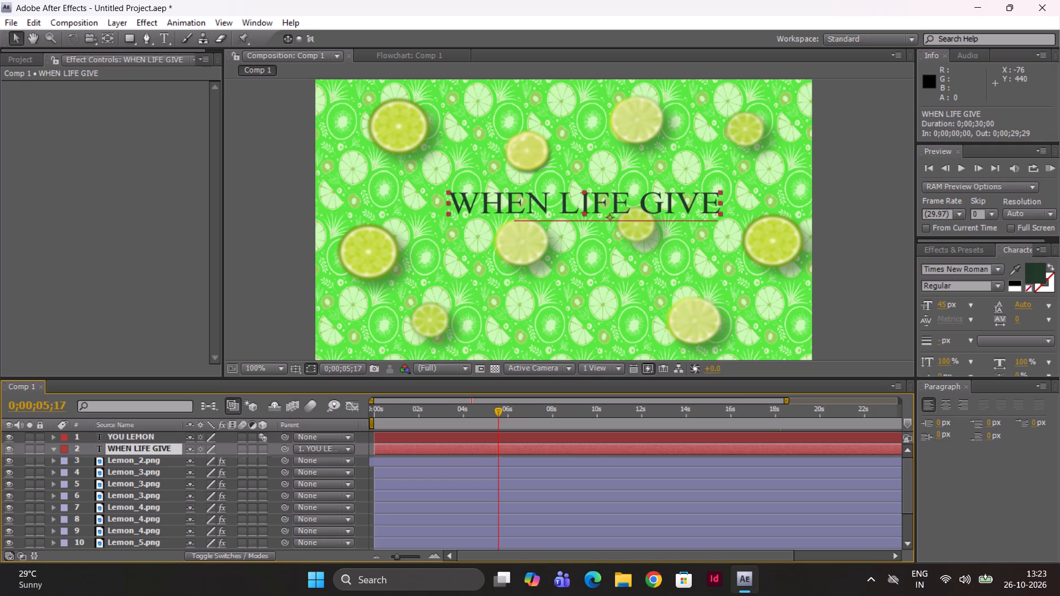
pyautogui.click(67, 460)
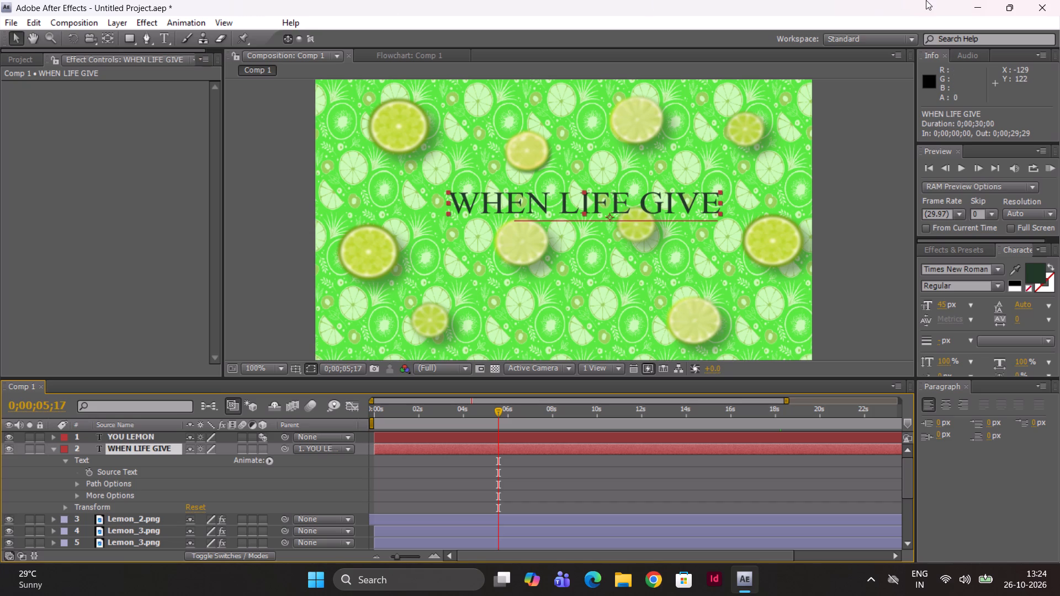
# Quit After Effects without saving the changes to the project.
pyautogui.click(1051, 0)
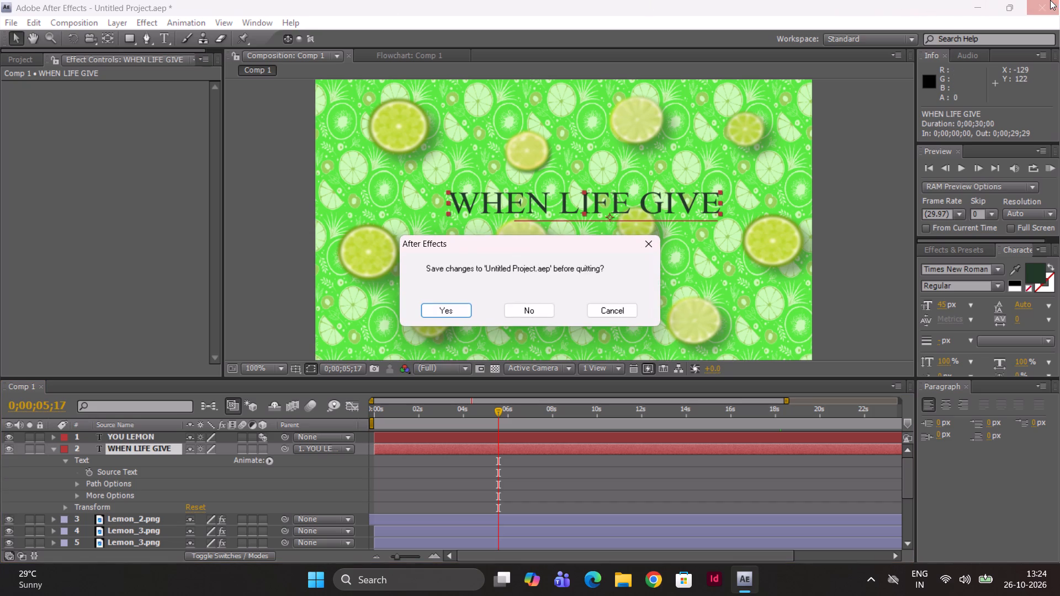
pyautogui.click(518, 305)
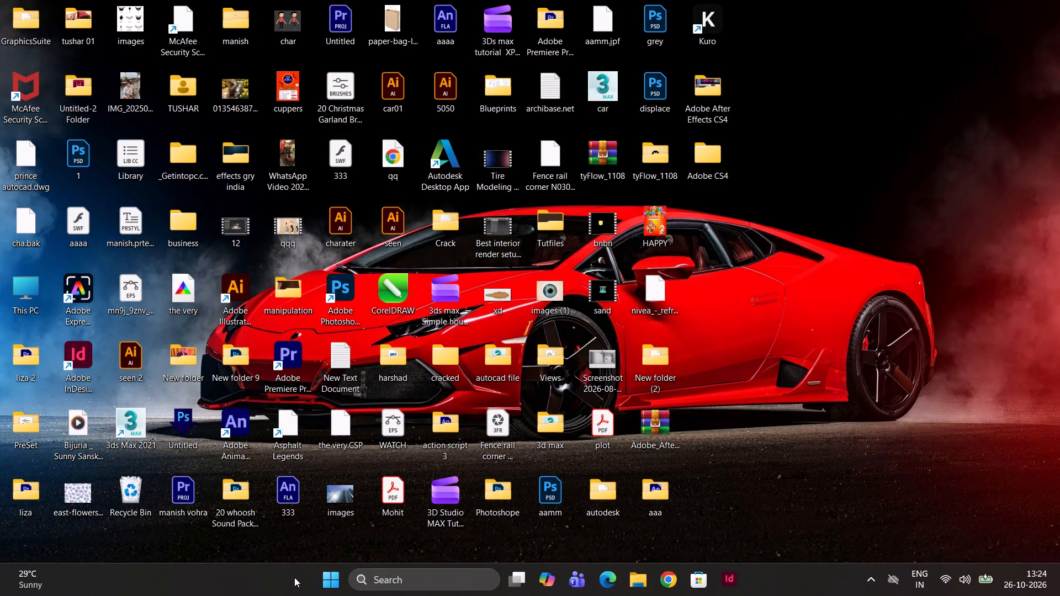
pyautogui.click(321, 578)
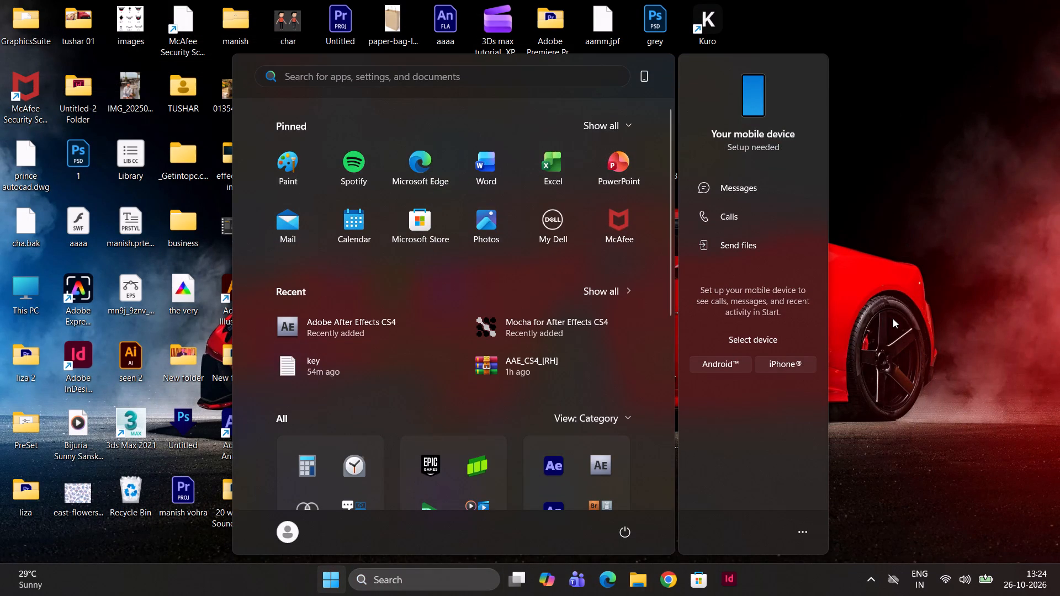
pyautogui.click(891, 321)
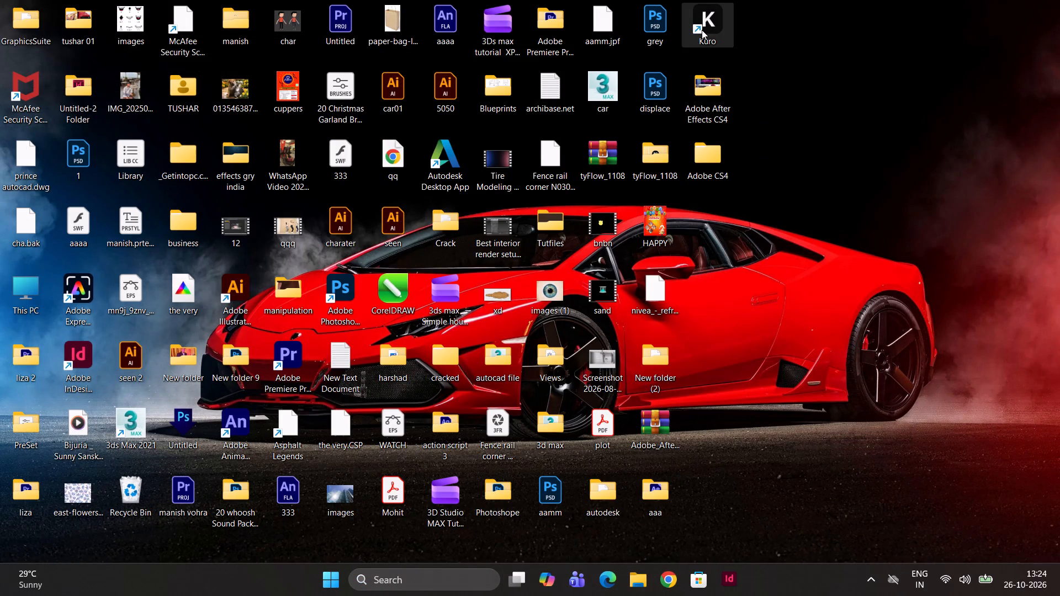
# Launch Kuro from the desktop.
pyautogui.doubleClick(701, 29)
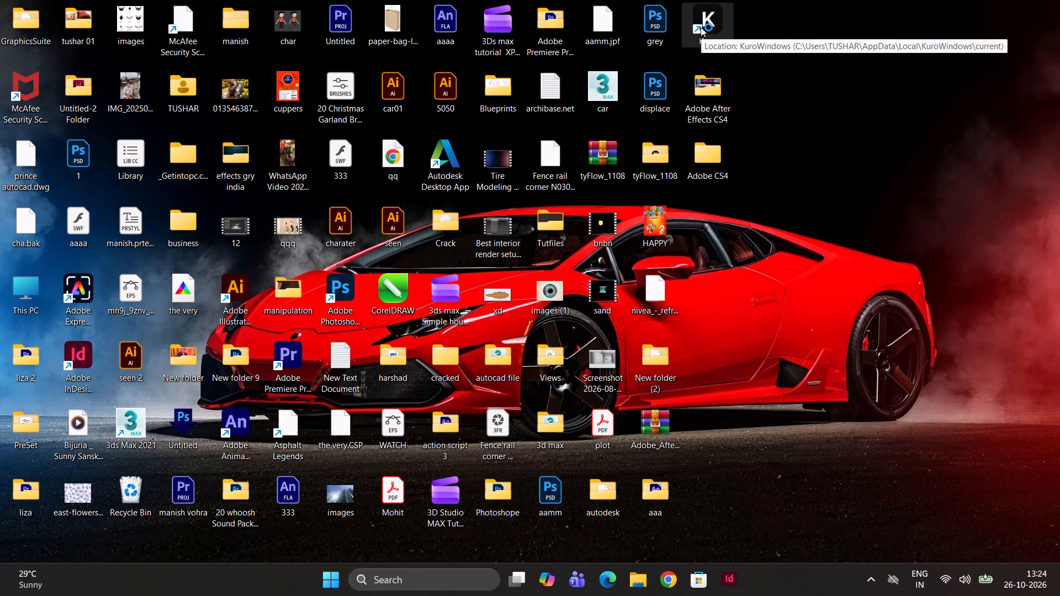